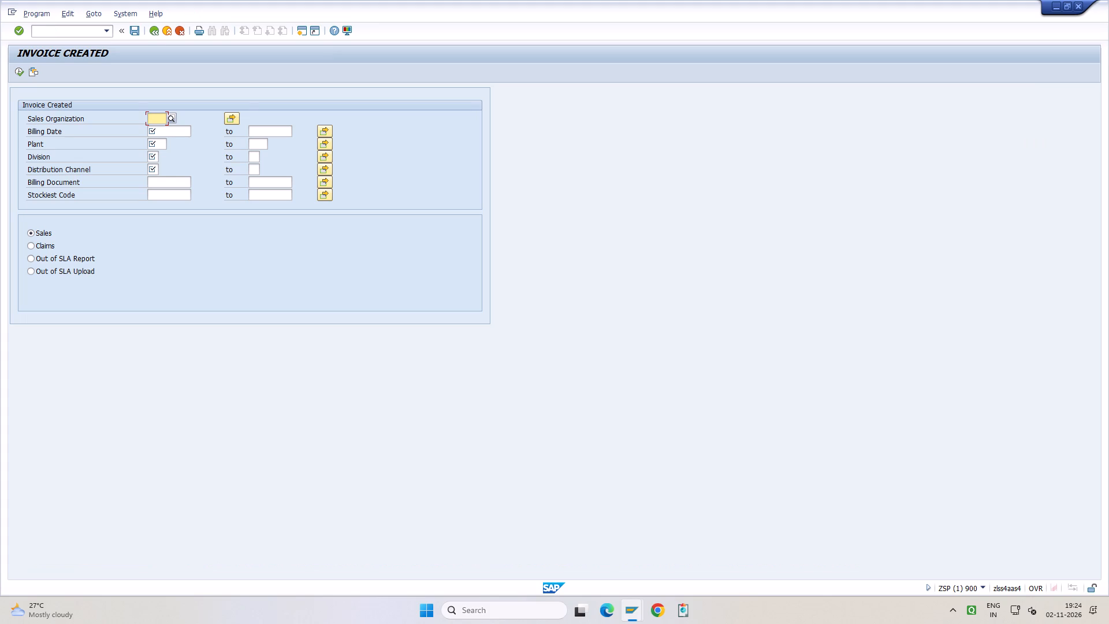
Set the sales organization to 2920 on the report's selection screen.
{"action": "type", "text": "29"}
{"action": "type", "text": "20"}
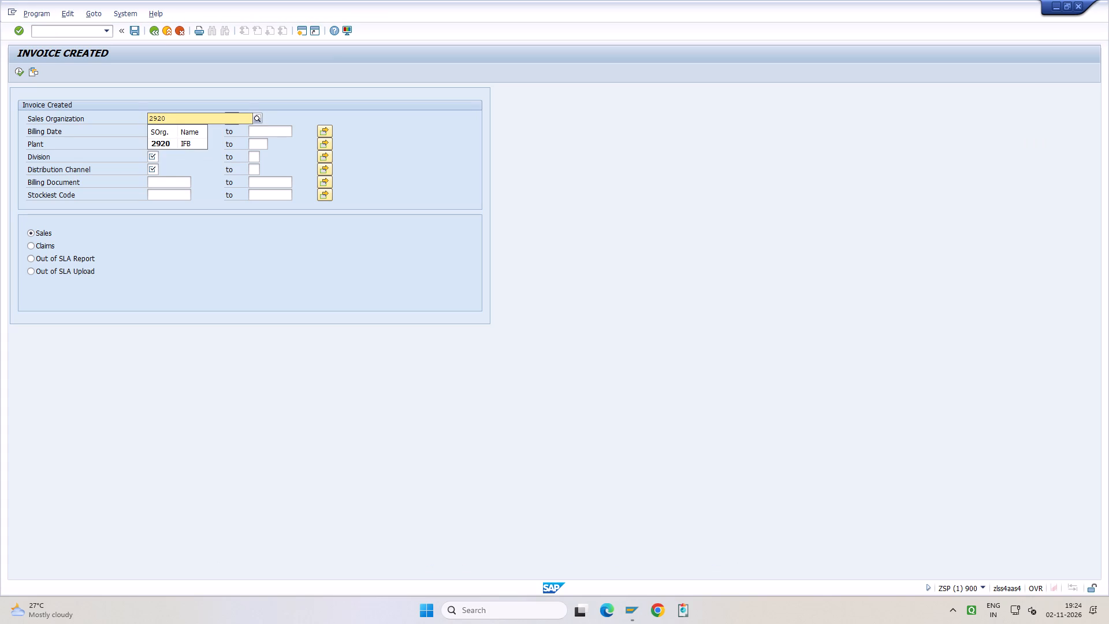
{"action": "key", "text": "Down"}
{"action": "key", "text": "Return"}
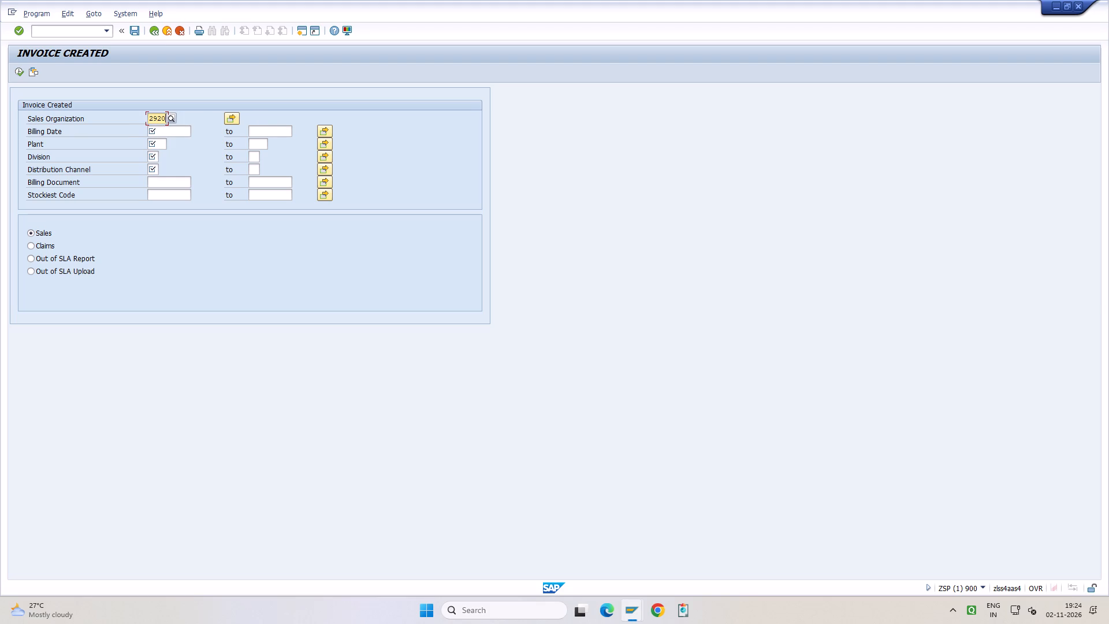
{"action": "key", "text": "Tab"}
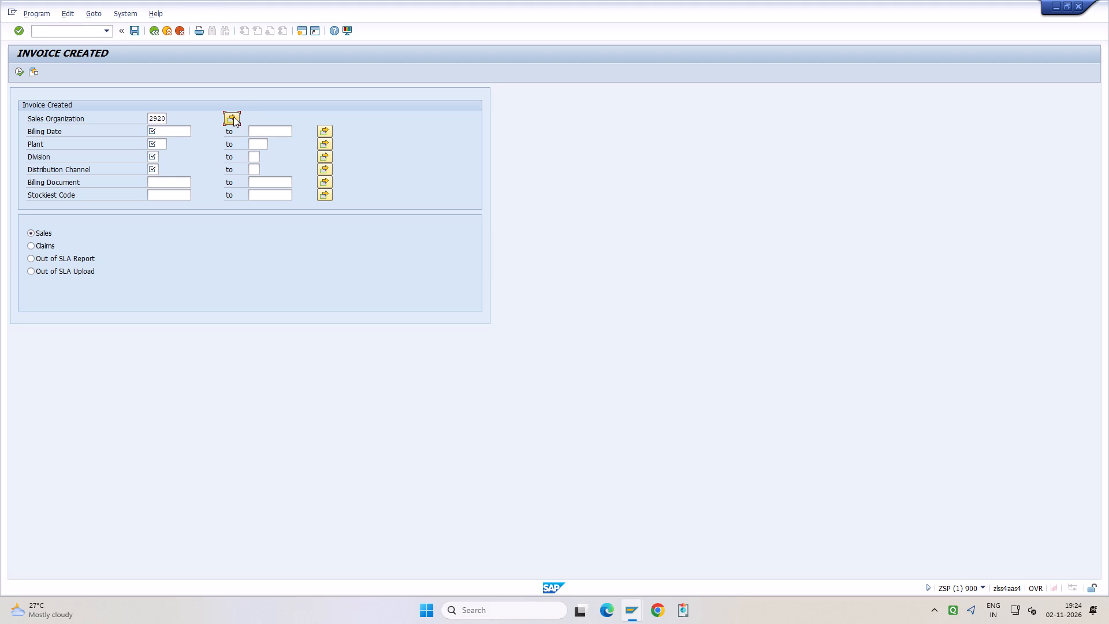
Set the billing date range from 02.11.2026 to 02.11.2026.
{"action": "left_click", "coordinate": [170, 134]}
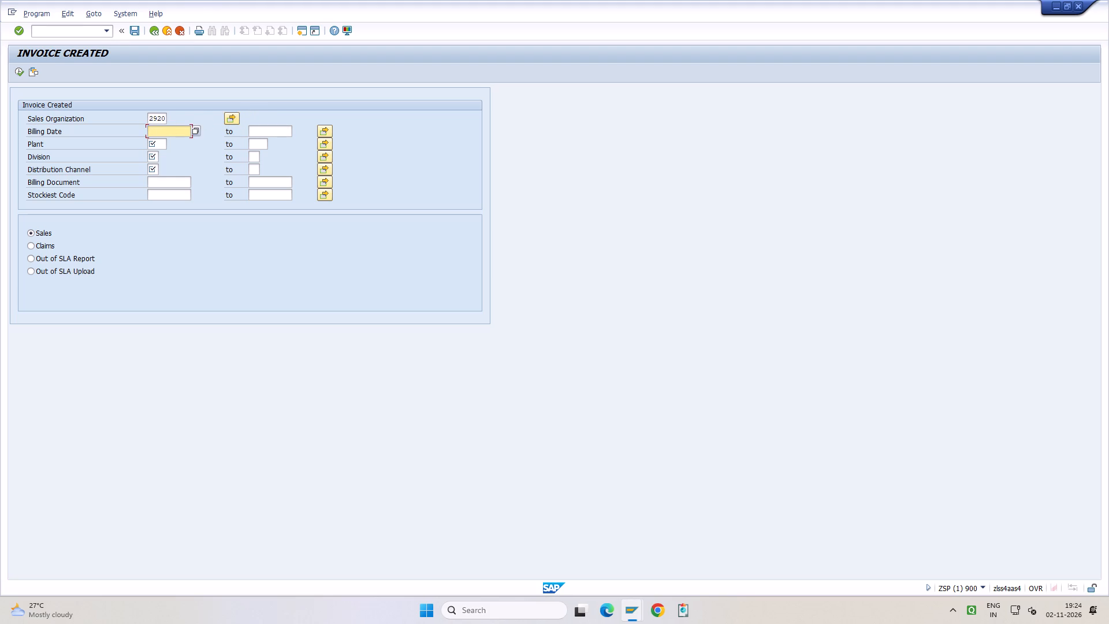
{"action": "type", "text": "02"}
{"action": "type", "text": ".11.2026"}
{"action": "left_click", "coordinate": [326, 133]}
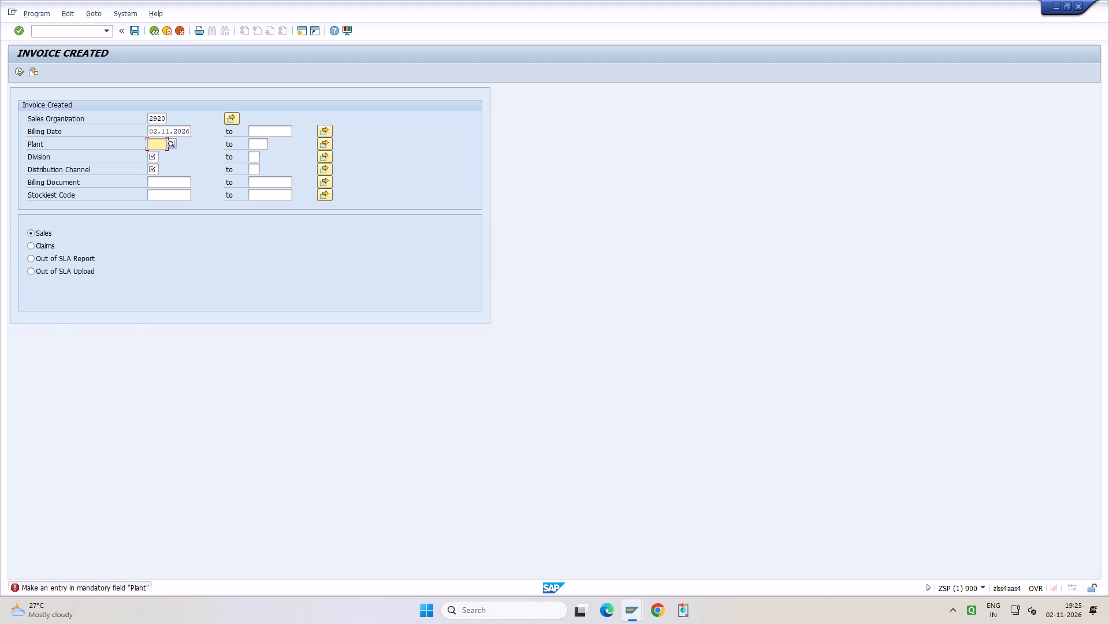
{"action": "left_click", "coordinate": [260, 129]}
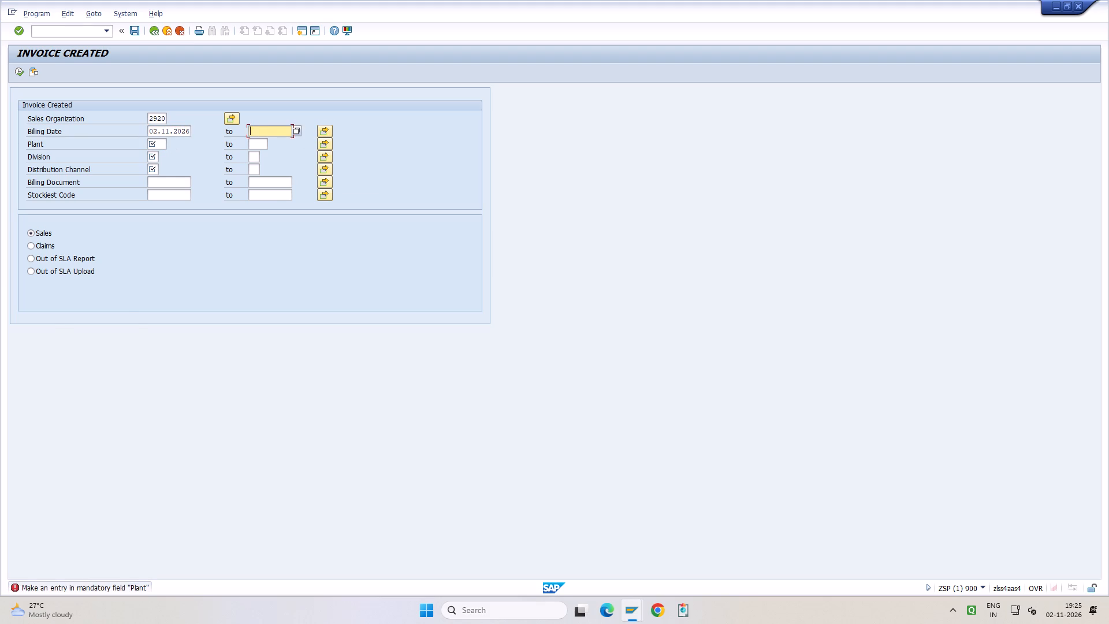
{"action": "type", "text": "02."}
{"action": "key", "text": "period"}
{"action": "key", "text": "BackSpace"}
{"action": "type", "text": "11.2026"}
{"action": "left_click", "coordinate": [159, 145]}
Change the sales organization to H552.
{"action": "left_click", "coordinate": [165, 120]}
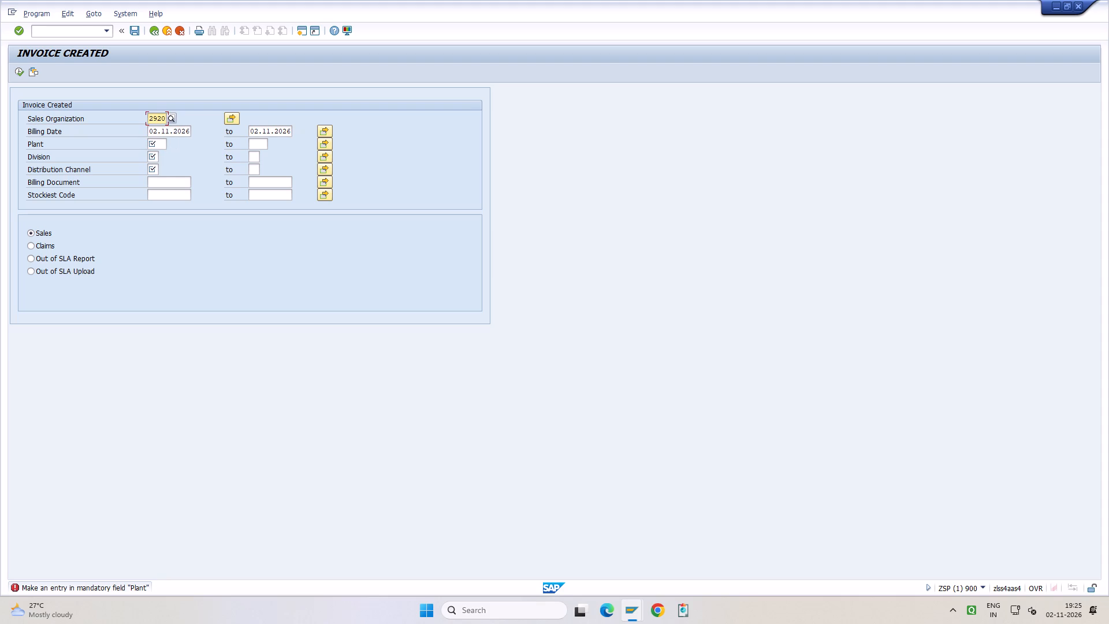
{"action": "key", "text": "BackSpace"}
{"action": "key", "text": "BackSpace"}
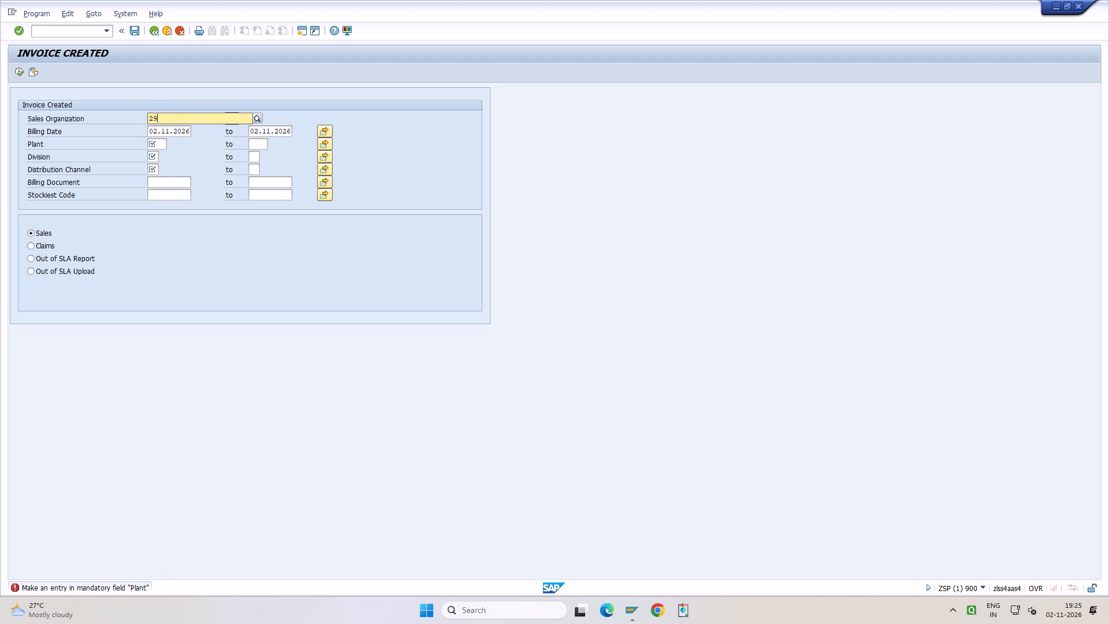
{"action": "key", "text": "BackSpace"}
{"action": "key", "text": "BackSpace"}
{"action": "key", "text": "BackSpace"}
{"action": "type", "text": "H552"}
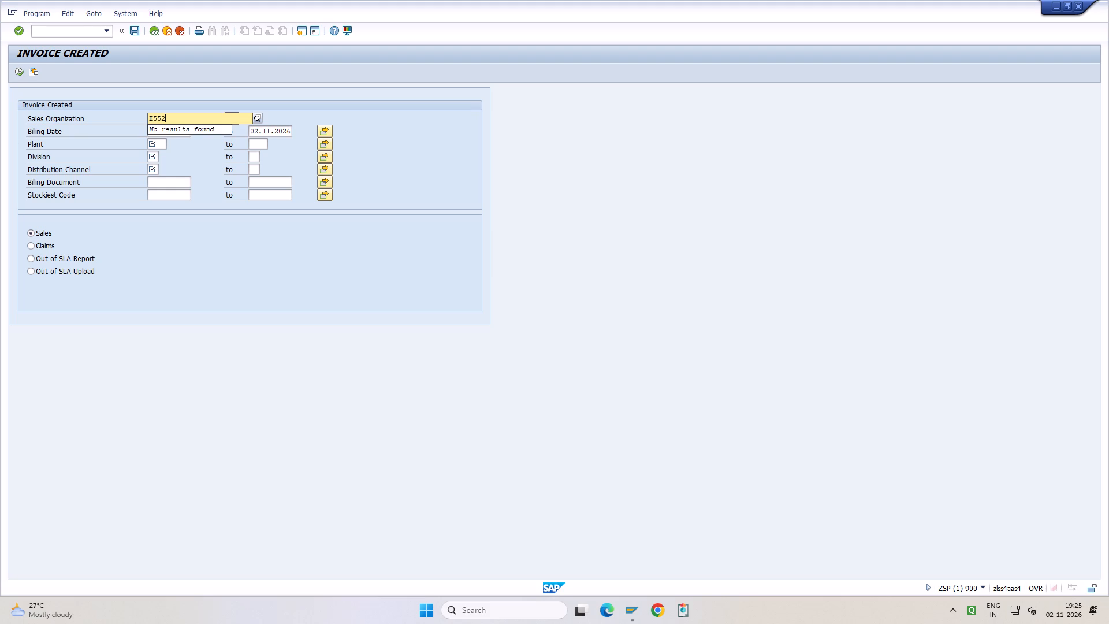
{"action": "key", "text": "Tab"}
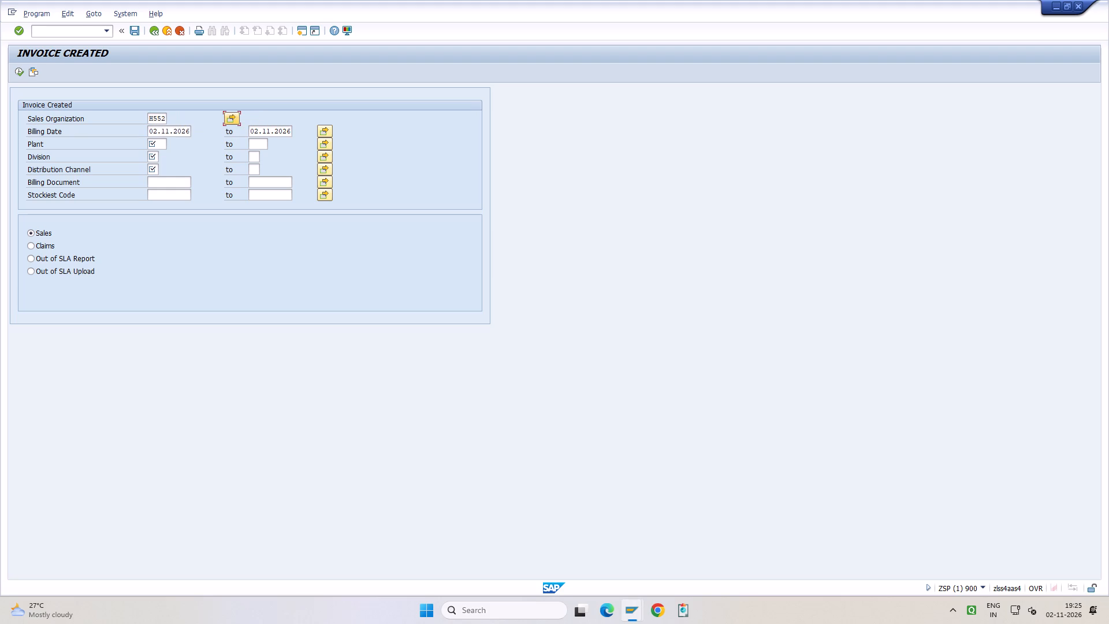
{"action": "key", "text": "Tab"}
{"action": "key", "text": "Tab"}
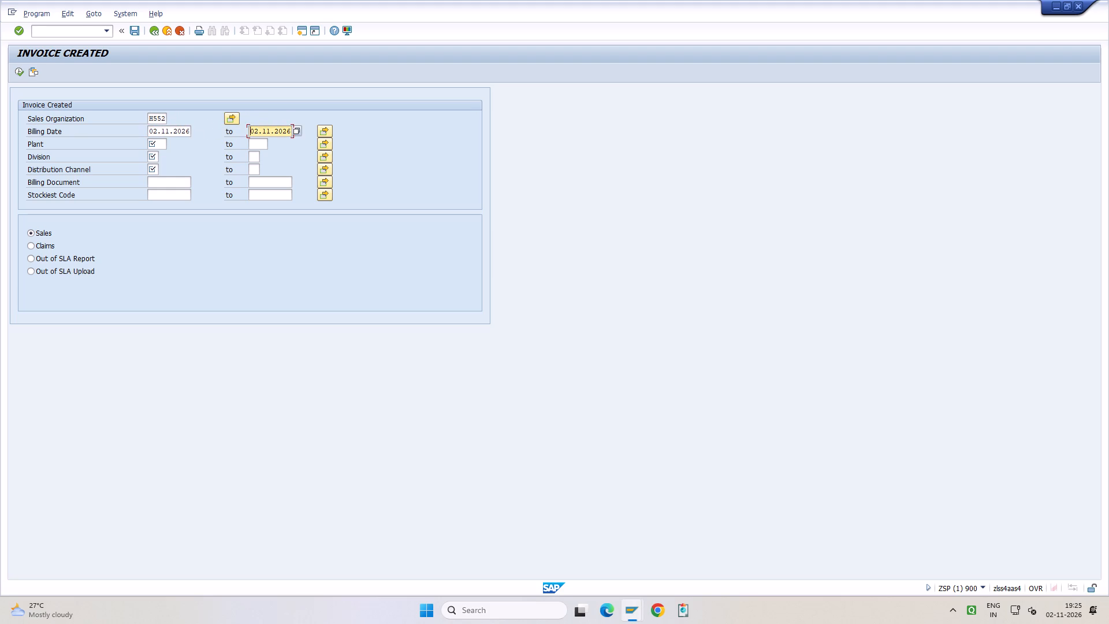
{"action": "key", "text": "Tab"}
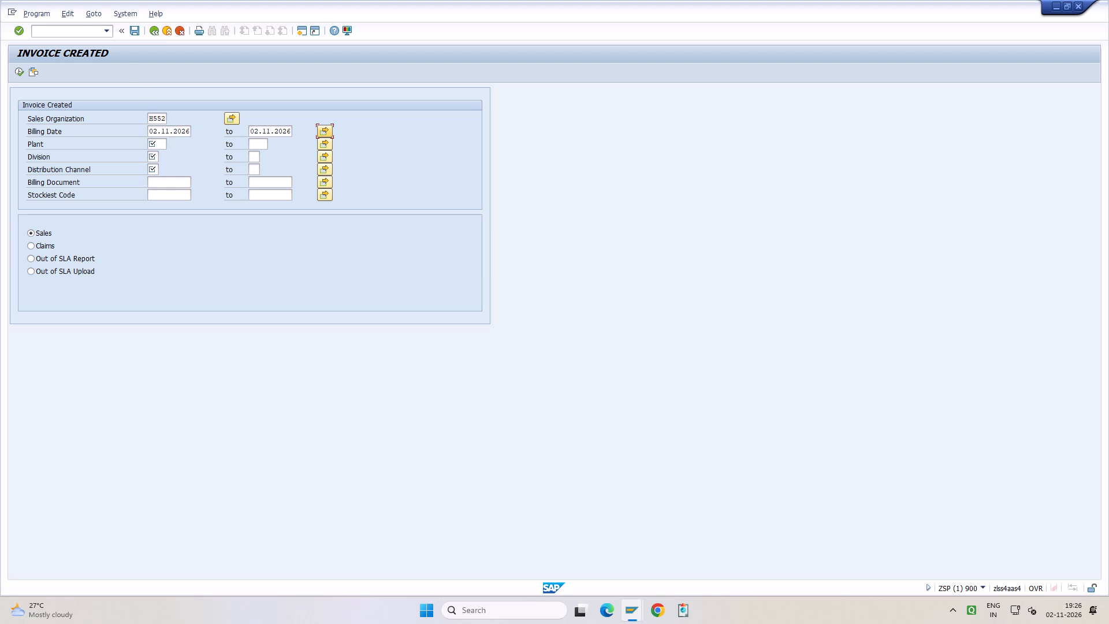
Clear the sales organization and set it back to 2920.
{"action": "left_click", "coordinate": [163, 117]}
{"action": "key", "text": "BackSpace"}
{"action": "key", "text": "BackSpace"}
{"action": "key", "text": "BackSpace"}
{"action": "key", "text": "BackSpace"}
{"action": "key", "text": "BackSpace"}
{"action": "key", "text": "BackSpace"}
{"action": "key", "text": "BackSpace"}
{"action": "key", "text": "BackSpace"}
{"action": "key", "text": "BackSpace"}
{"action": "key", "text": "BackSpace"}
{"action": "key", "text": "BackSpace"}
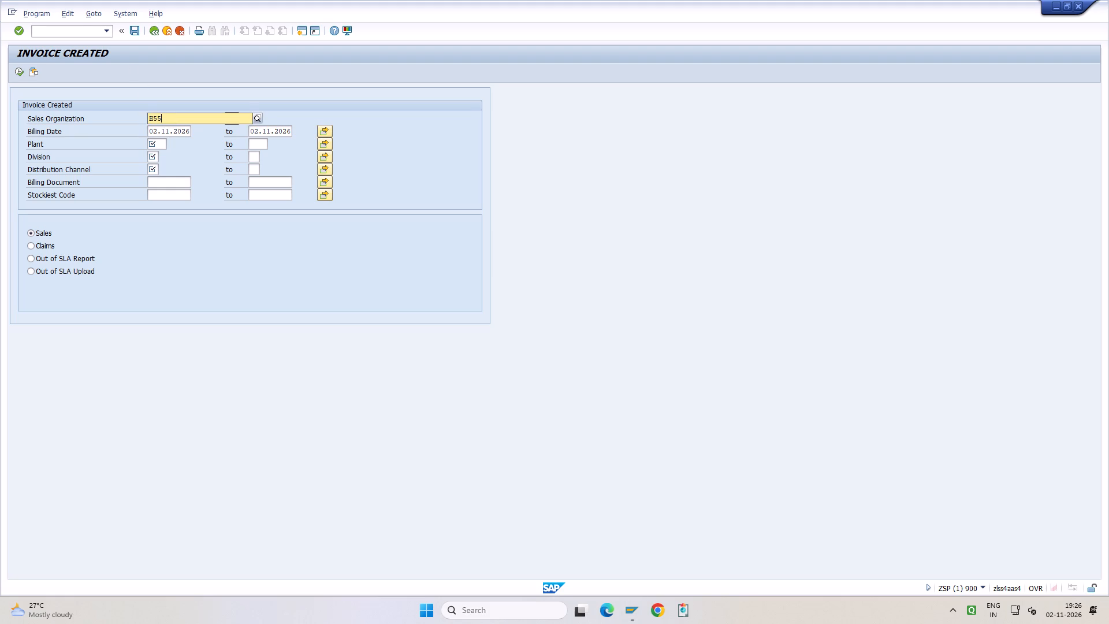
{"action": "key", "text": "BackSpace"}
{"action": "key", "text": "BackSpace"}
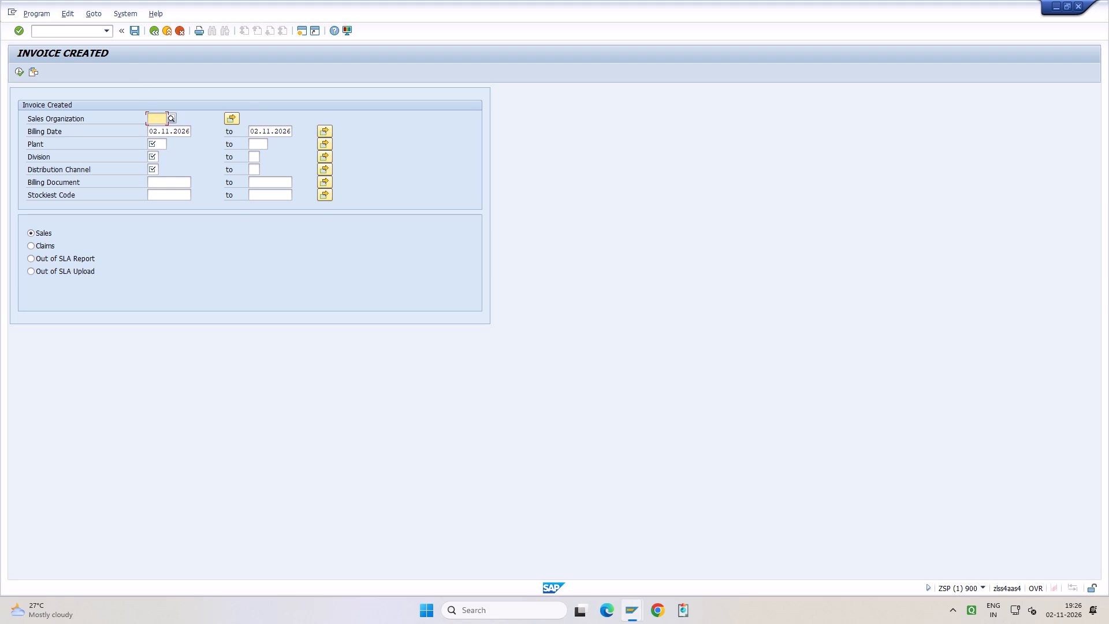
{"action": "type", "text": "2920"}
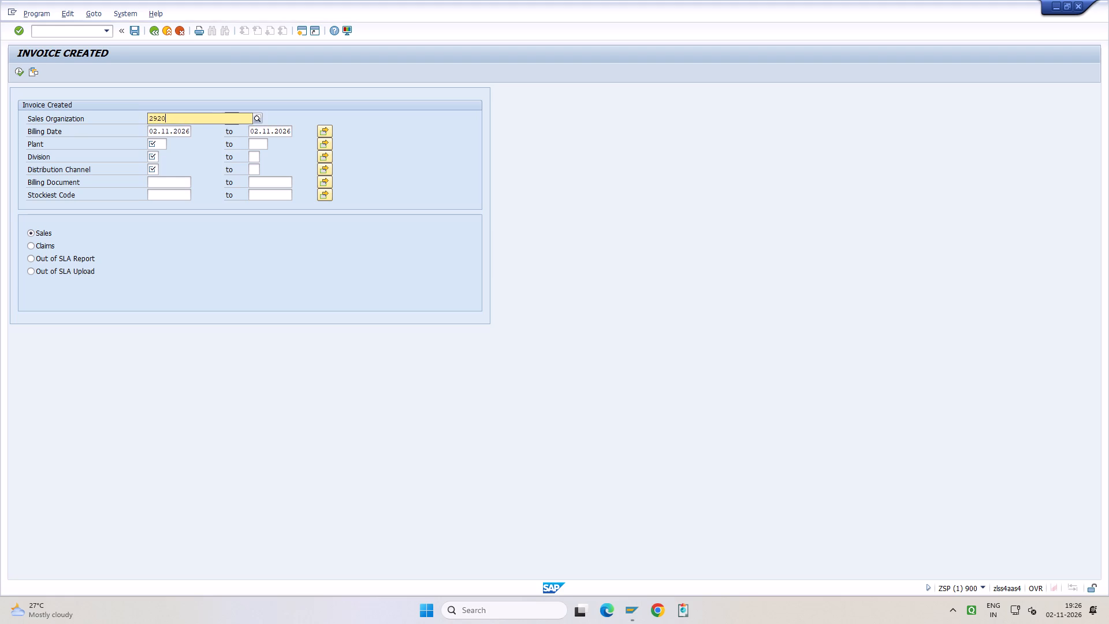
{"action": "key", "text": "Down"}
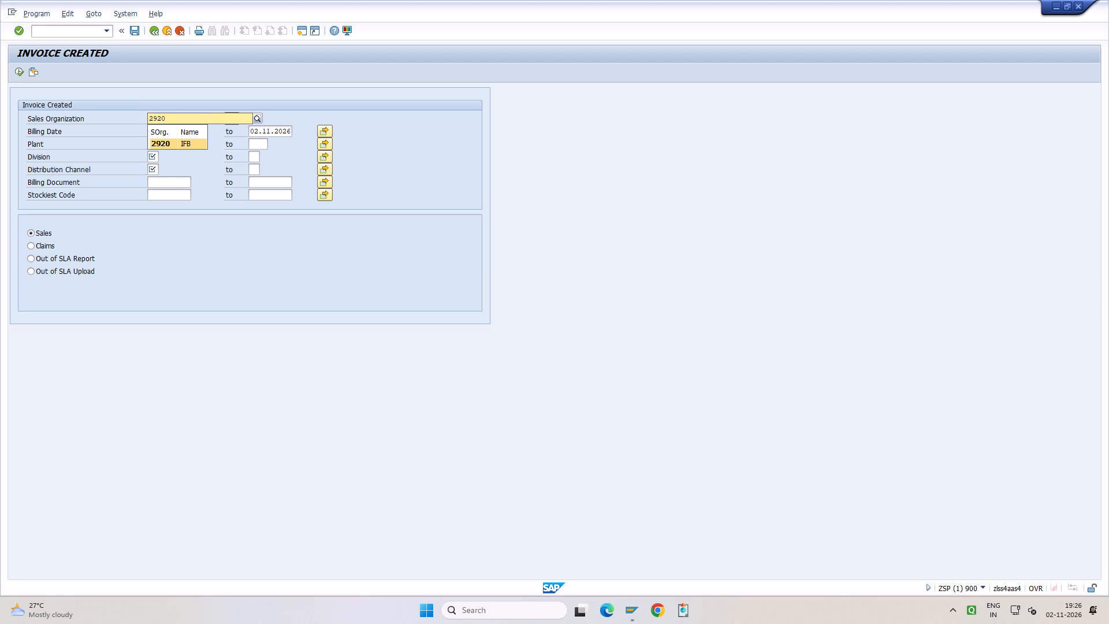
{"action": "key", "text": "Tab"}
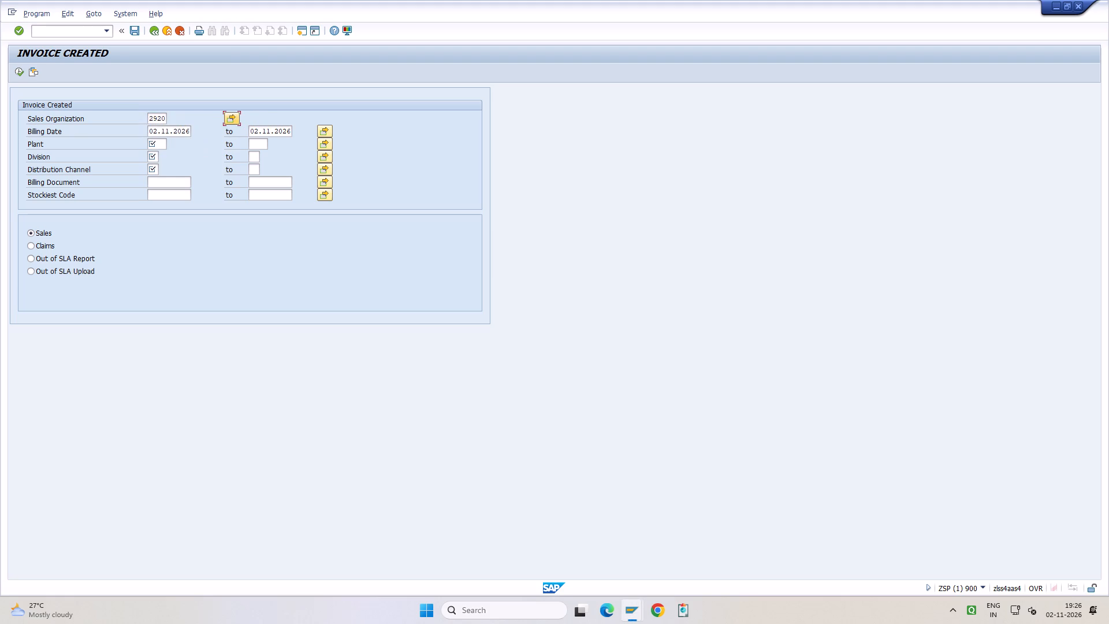
Set the plant to H552 as the starting value of the plant range.
{"action": "key", "text": "Tab"}
{"action": "key", "text": "Tab"}
{"action": "key", "text": "Tab"}
{"action": "key", "text": "Tab"}
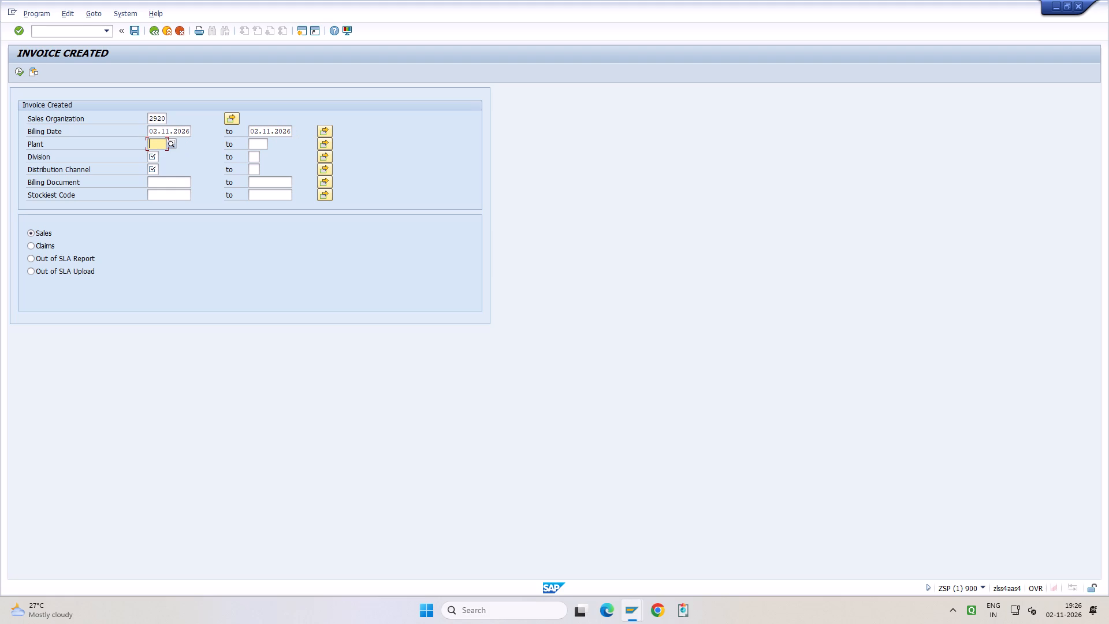
{"action": "key", "text": "h"}
{"action": "type", "text": "52"}
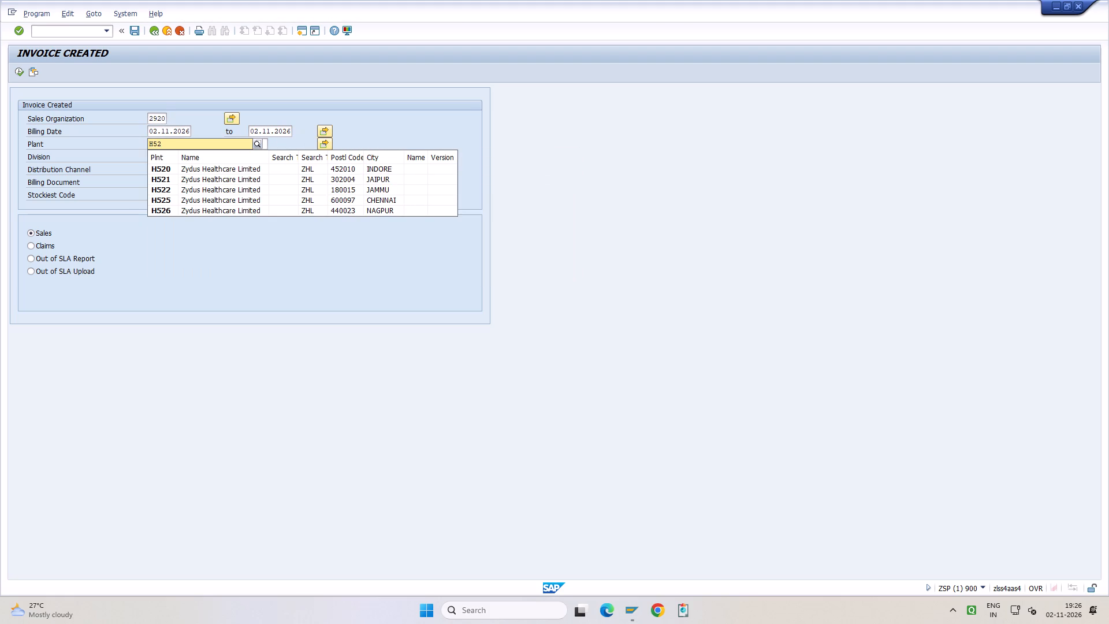
{"action": "key", "text": "BackSpace"}
{"action": "type", "text": "52"}
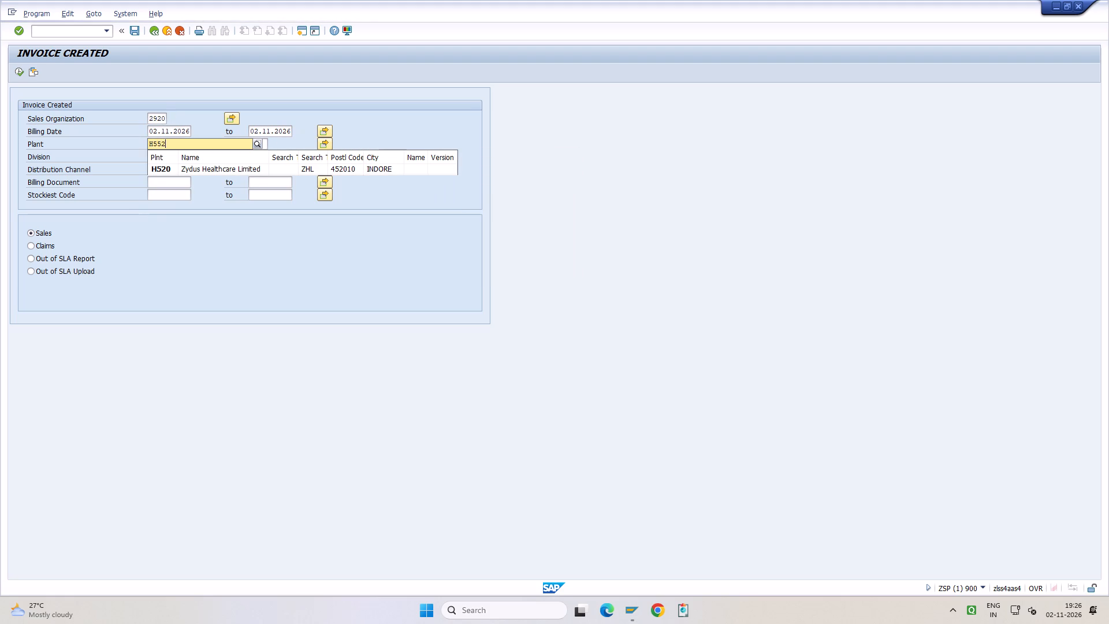
{"action": "left_click", "coordinate": [181, 166]}
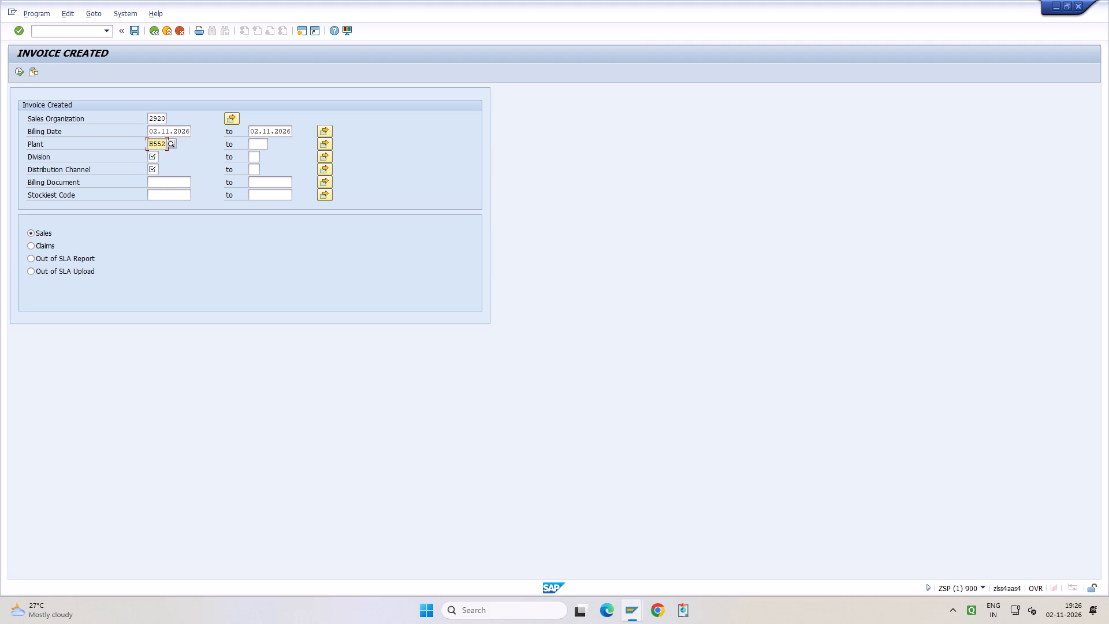
{"action": "left_click", "coordinate": [260, 143]}
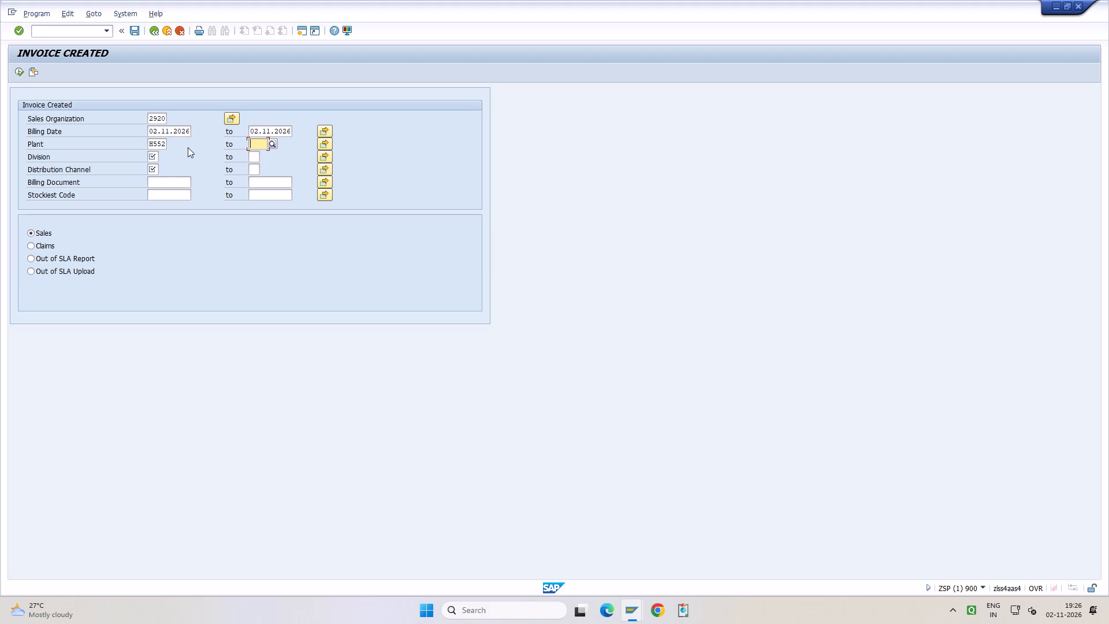
Set the division range from 01 to ZZ.
{"action": "left_click", "coordinate": [155, 152]}
{"action": "key", "text": "space"}
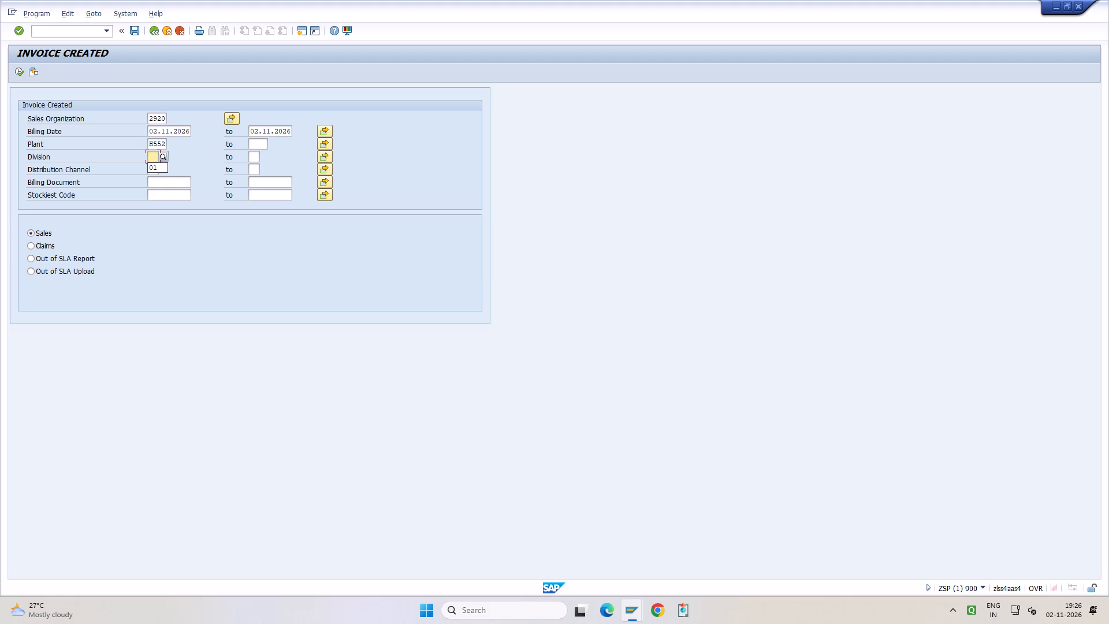
{"action": "key", "text": "Down"}
{"action": "key", "text": "Return"}
{"action": "key", "text": "Tab"}
{"action": "key", "text": "Tab"}
{"action": "key", "text": "Tab"}
{"action": "key", "text": "Tab"}
{"action": "key", "text": "Up"}
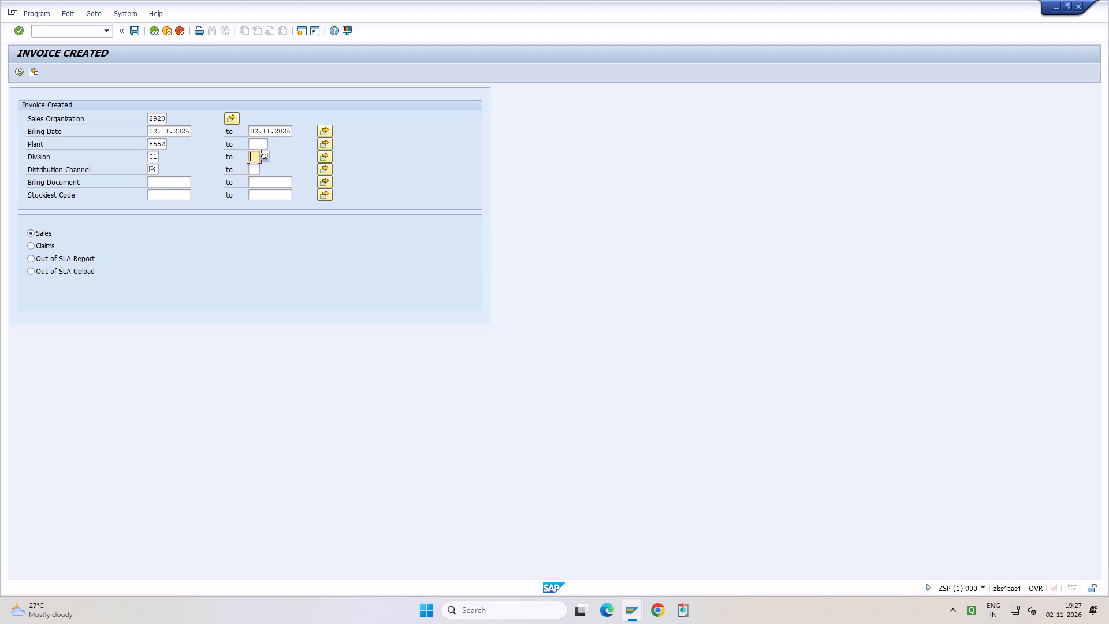
{"action": "key", "text": "space"}
{"action": "key", "text": "Down"}
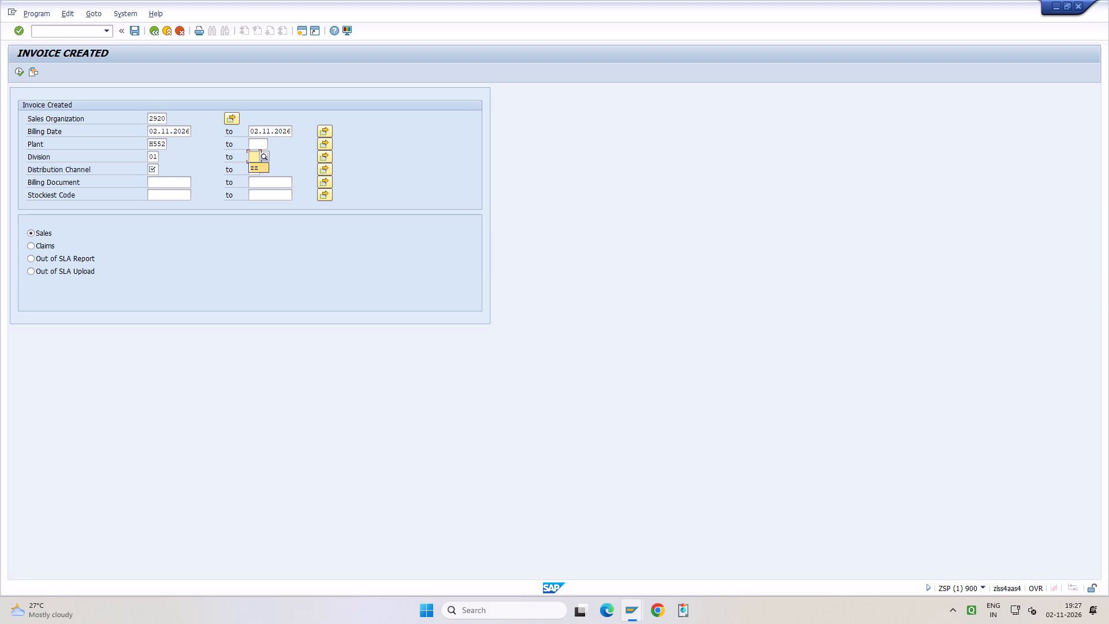
{"action": "key", "text": "Return"}
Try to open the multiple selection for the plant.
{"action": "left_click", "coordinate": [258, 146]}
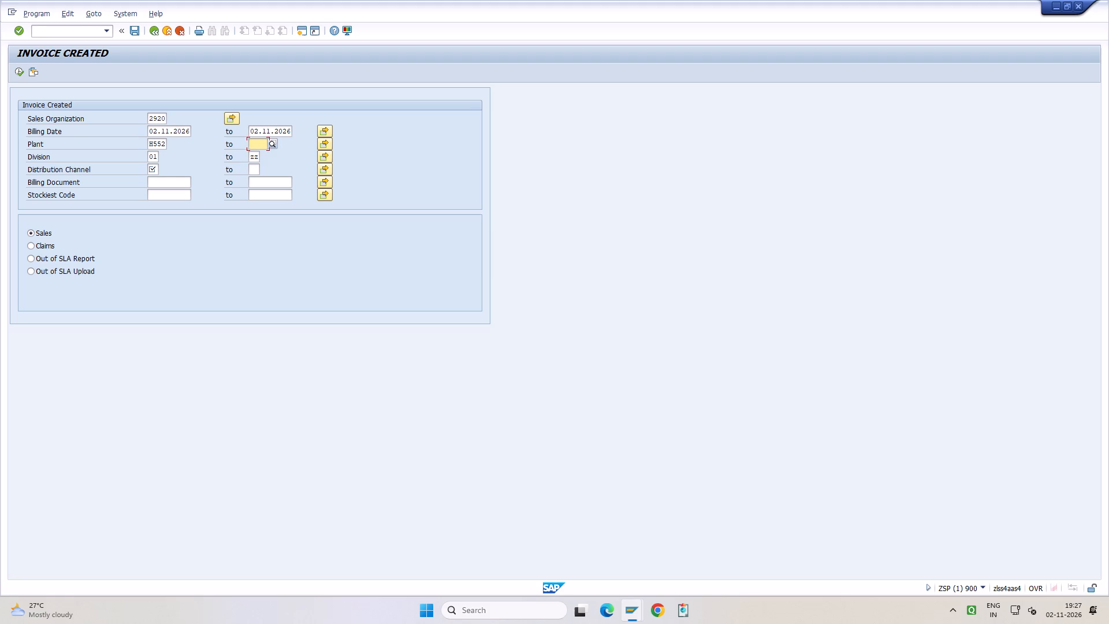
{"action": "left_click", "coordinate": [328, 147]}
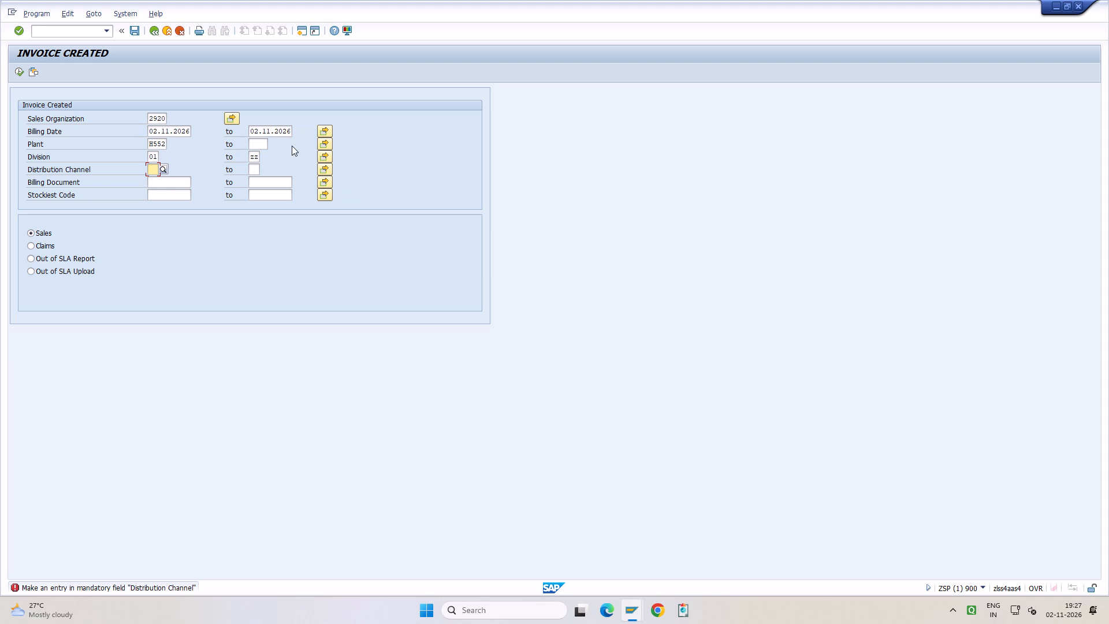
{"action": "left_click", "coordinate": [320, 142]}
Set the distribution channel range from 02 to 03.
{"action": "key", "text": "space"}
{"action": "key", "text": "Down"}
{"action": "key", "text": "Return"}
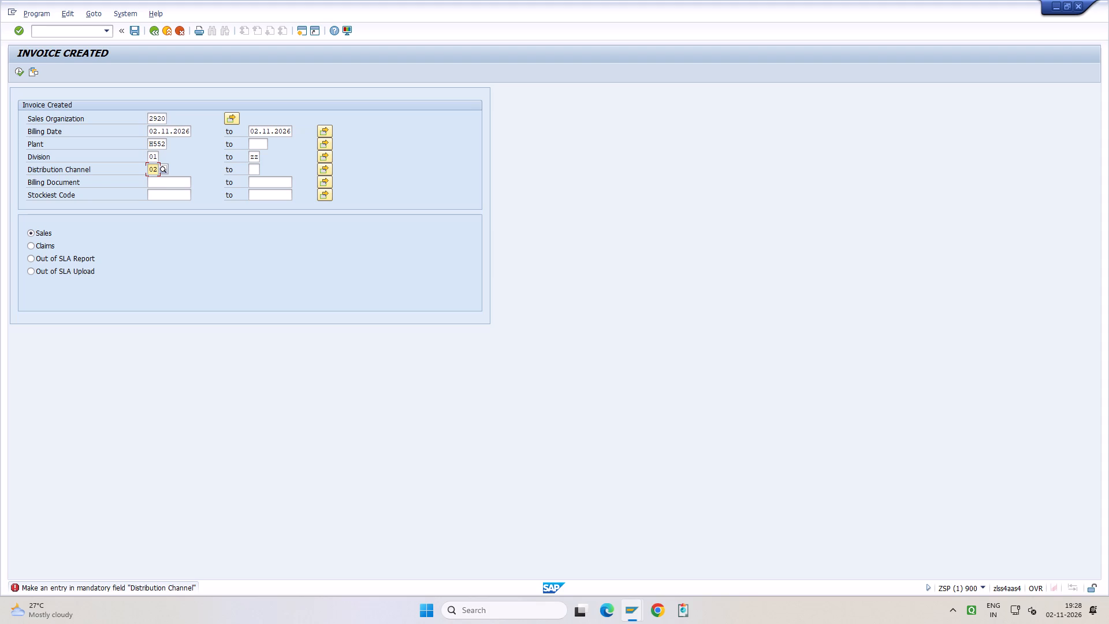
{"action": "key", "text": "Tab"}
{"action": "key", "text": "space"}
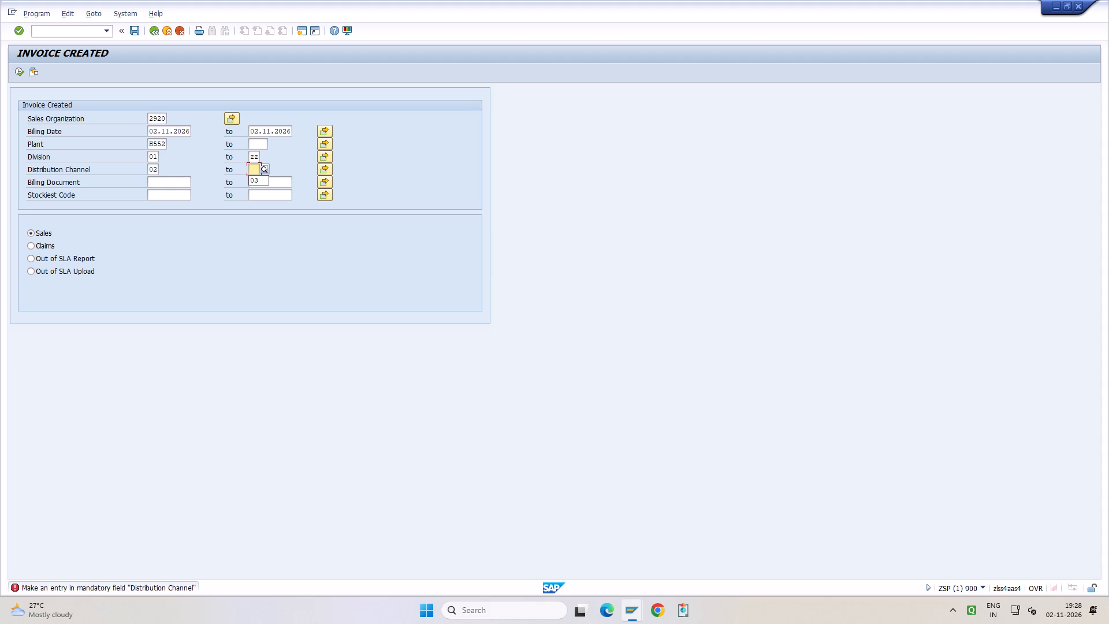
{"action": "key", "text": "Down"}
{"action": "key", "text": "Tab"}
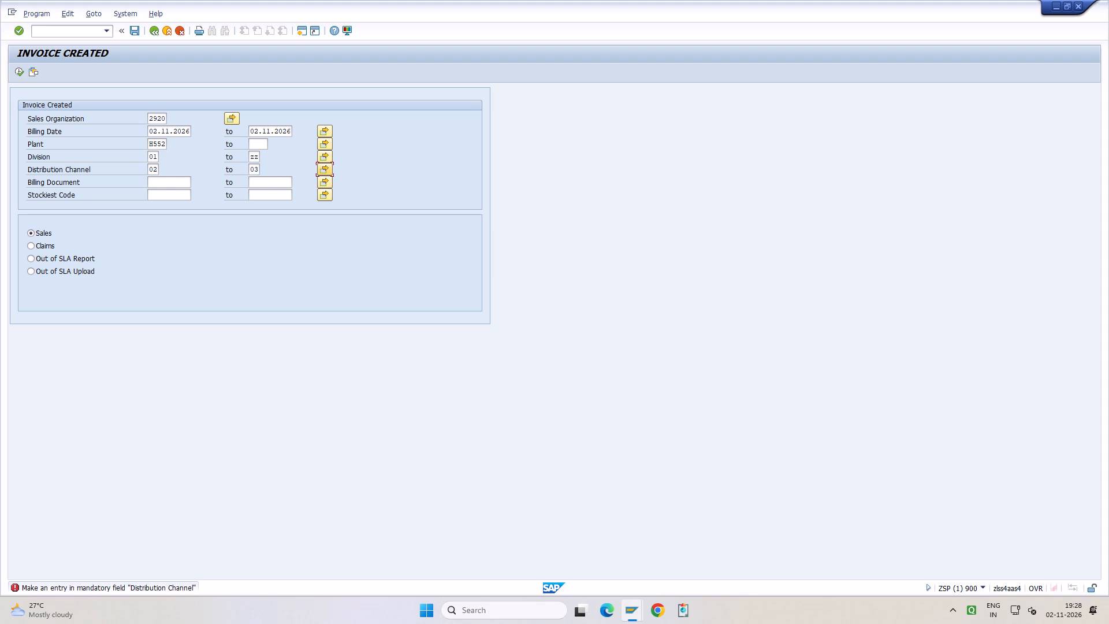
Add 09 as an additional single value in the multiple selection for the distribution channel.
{"action": "key", "text": "Return"}
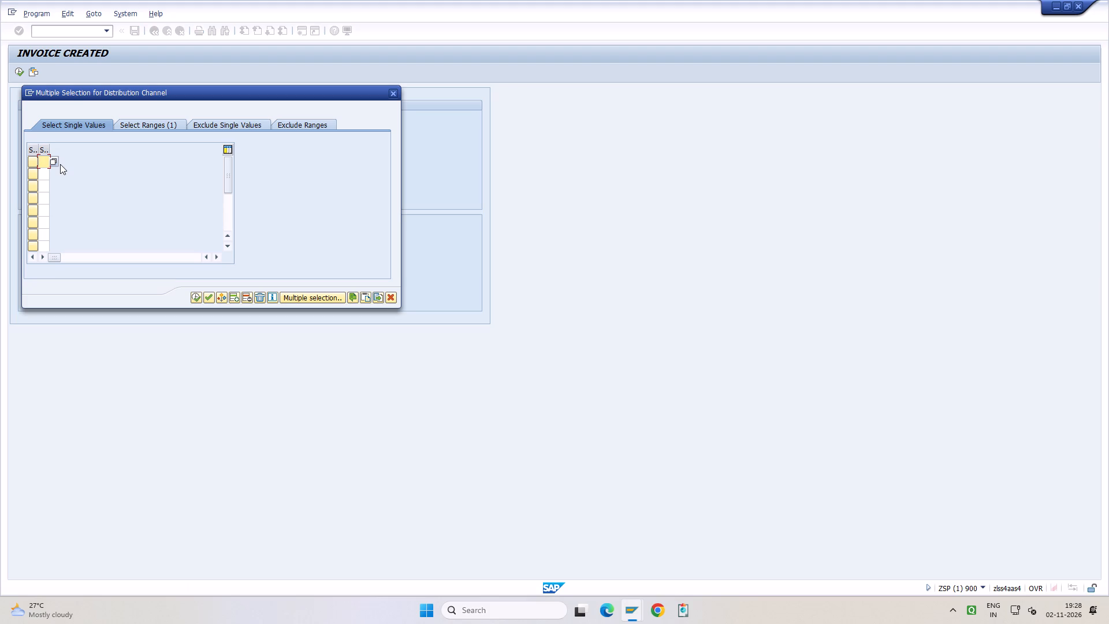
{"action": "type", "text": "09"}
{"action": "key", "text": "Return"}
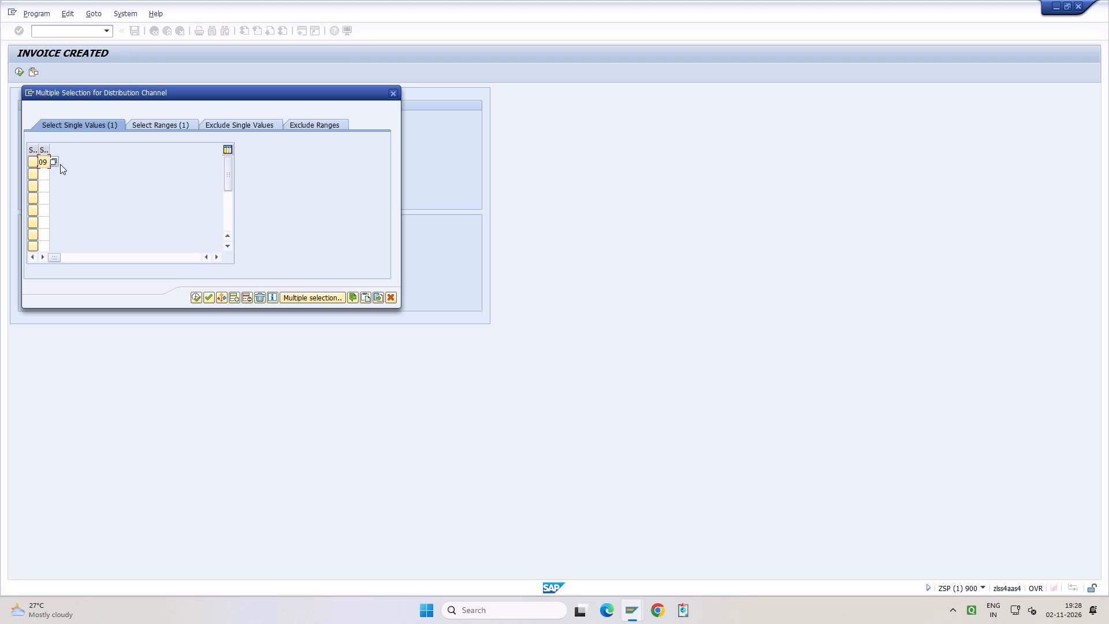
{"action": "key", "text": "F8"}
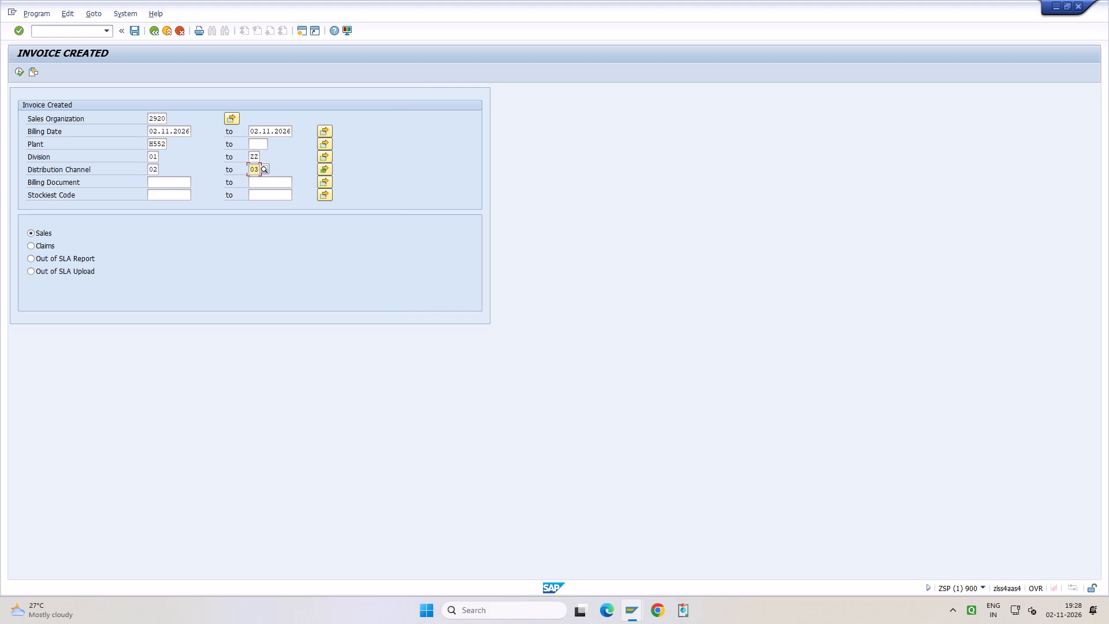
Add plant 0552 as a second single value in the multiple selection for the plant.
{"action": "left_click", "coordinate": [322, 144]}
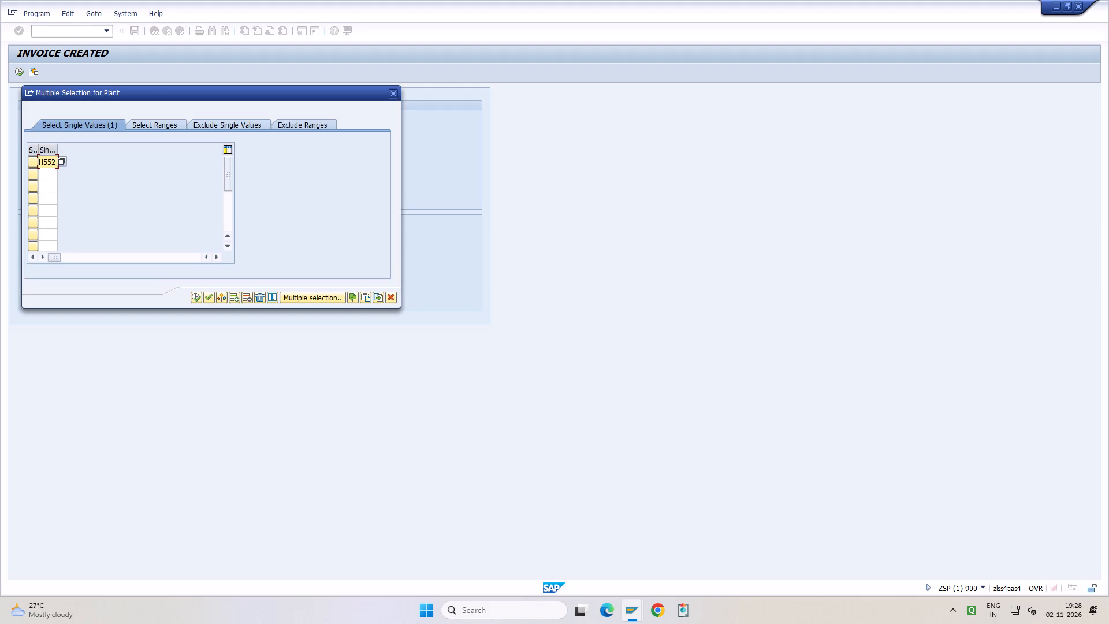
{"action": "left_click", "coordinate": [50, 172]}
{"action": "type", "text": "0552"}
{"action": "key", "text": "F8"}
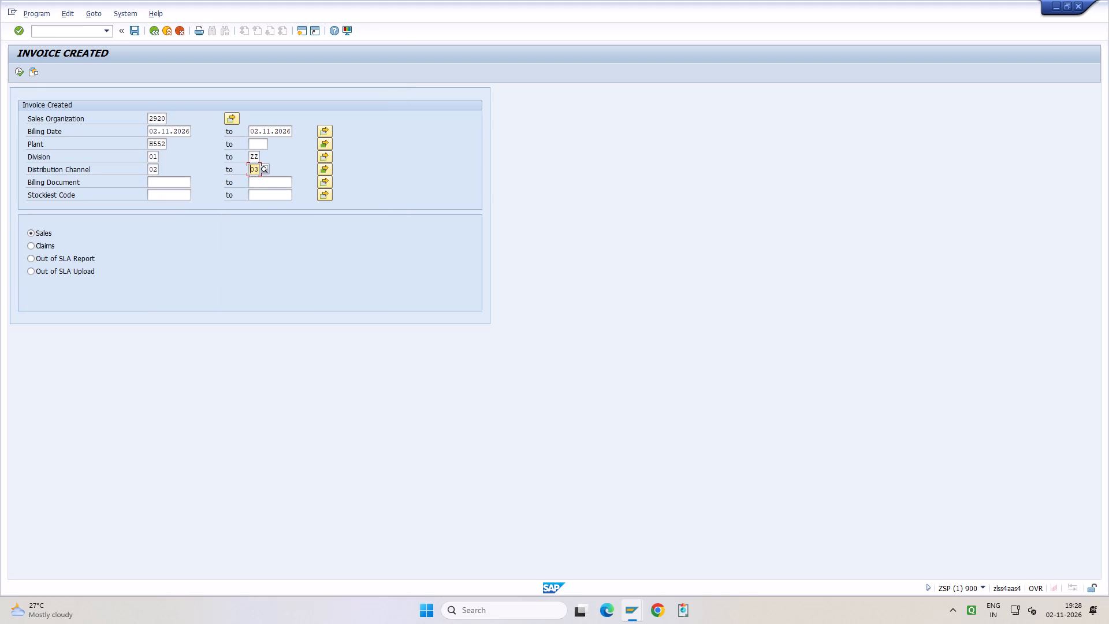
Add sales organization 1000 as a second single value in its multiple selection.
{"action": "left_click", "coordinate": [228, 118]}
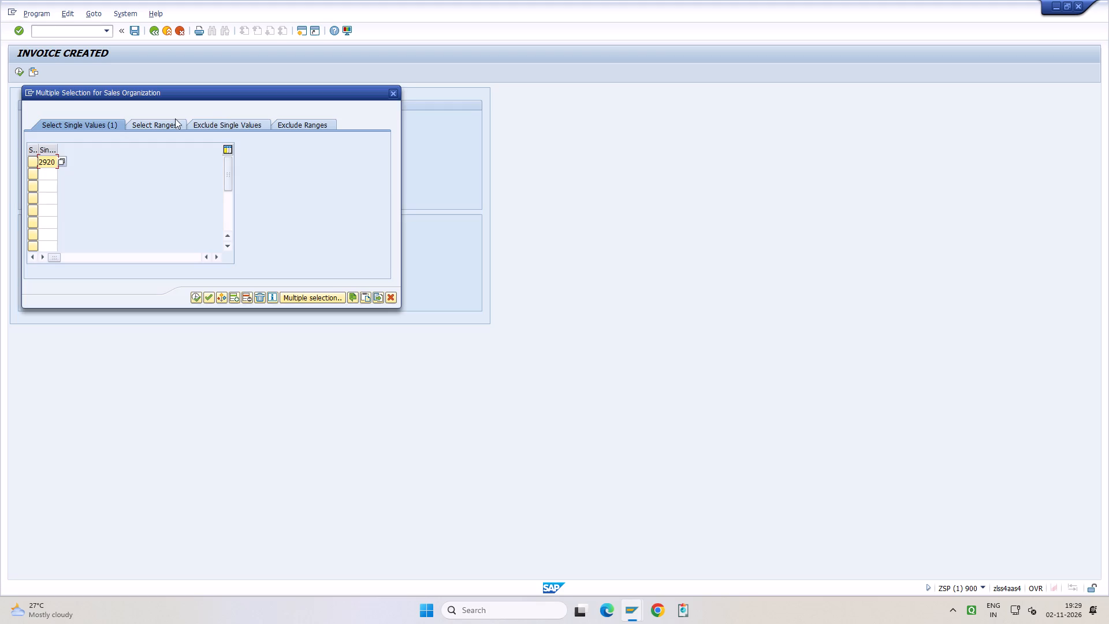
{"action": "left_click", "coordinate": [47, 172]}
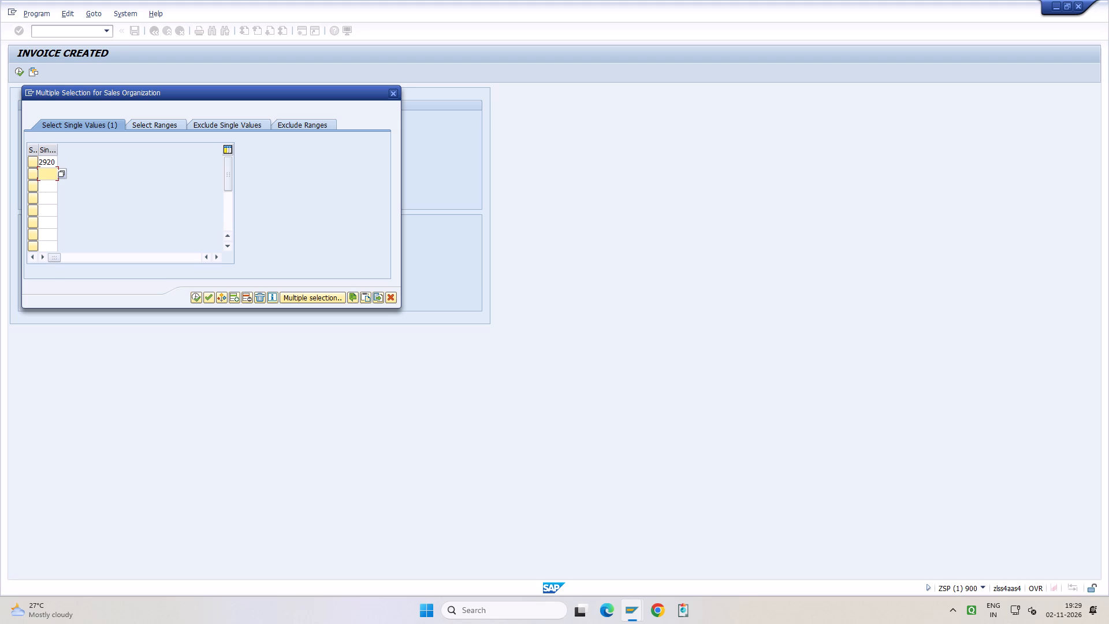
{"action": "type", "text": "1000"}
{"action": "key", "text": "F8"}
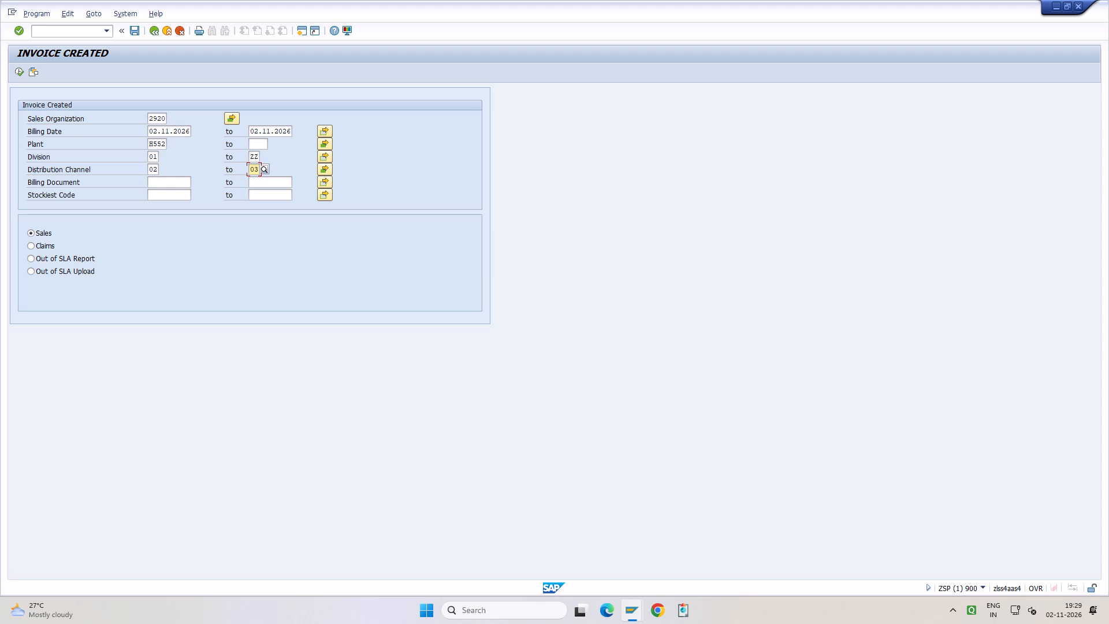
Execute the Invoice Created report with the Sales option and the entered selection criteria.
{"action": "key", "text": "F8"}
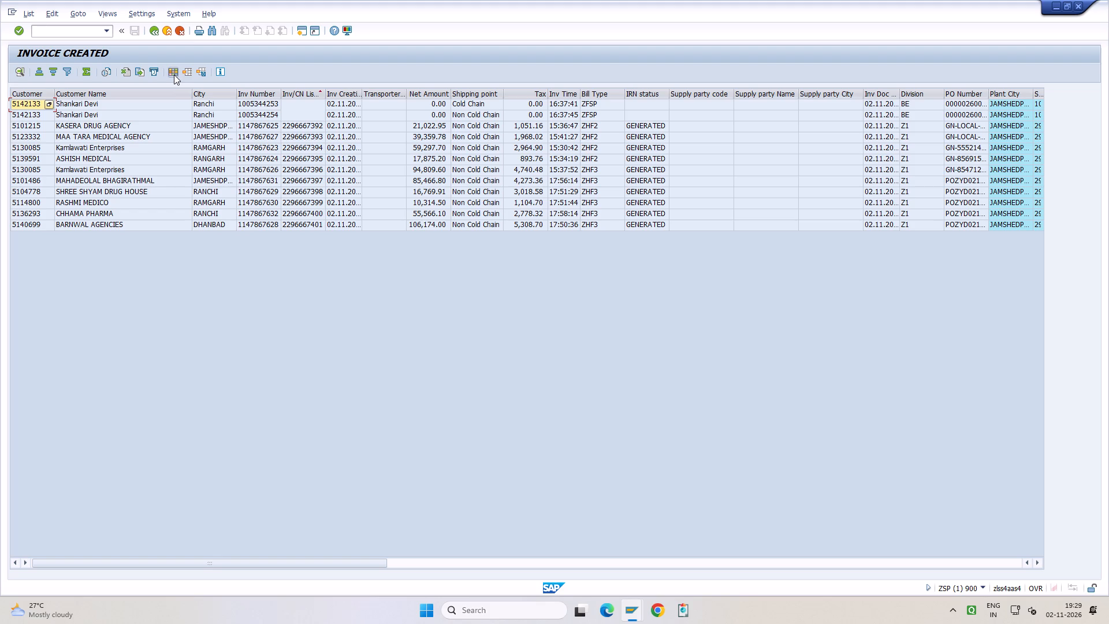
Look through the full overview of saved layouts for the Invoice Created list to find a suitable display layout.
{"action": "left_click", "coordinate": [174, 75]}
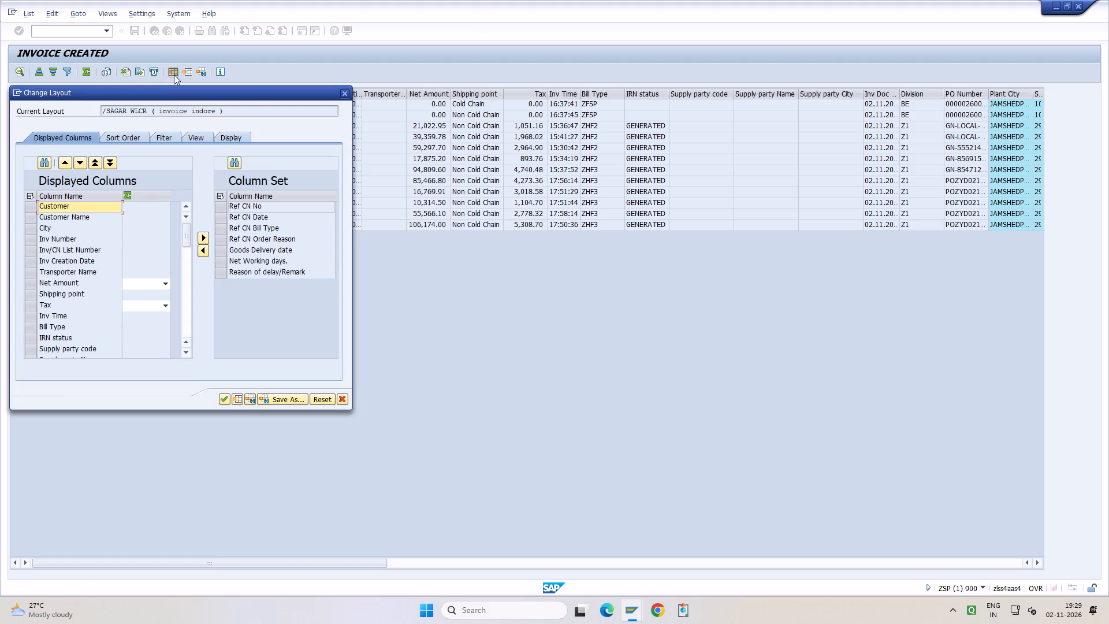
{"action": "left_click", "coordinate": [341, 402]}
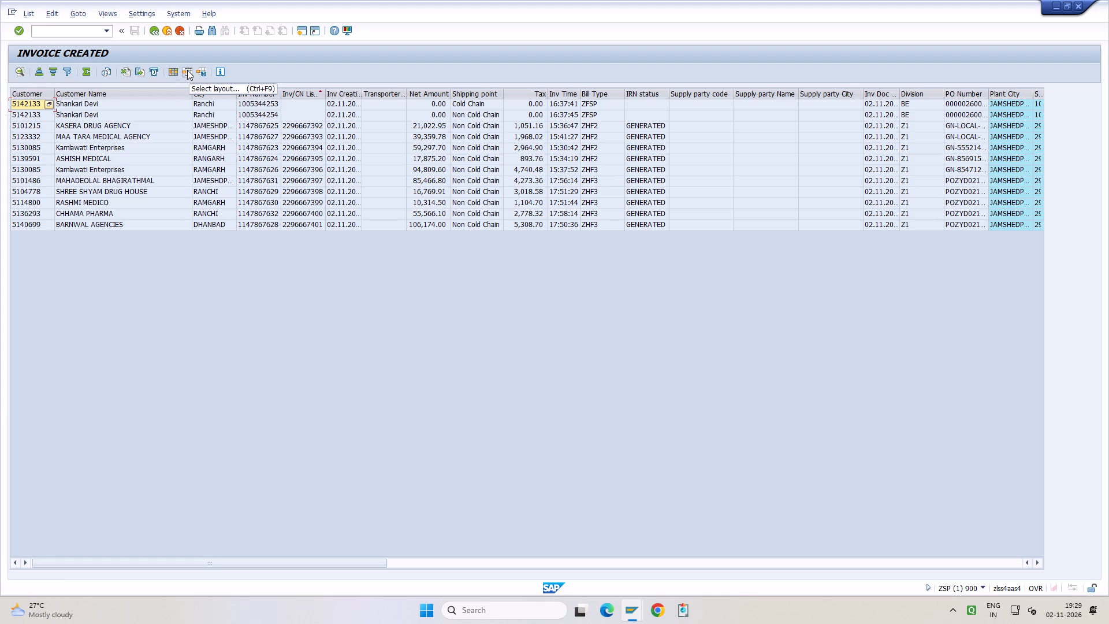
{"action": "left_click", "coordinate": [187, 70]}
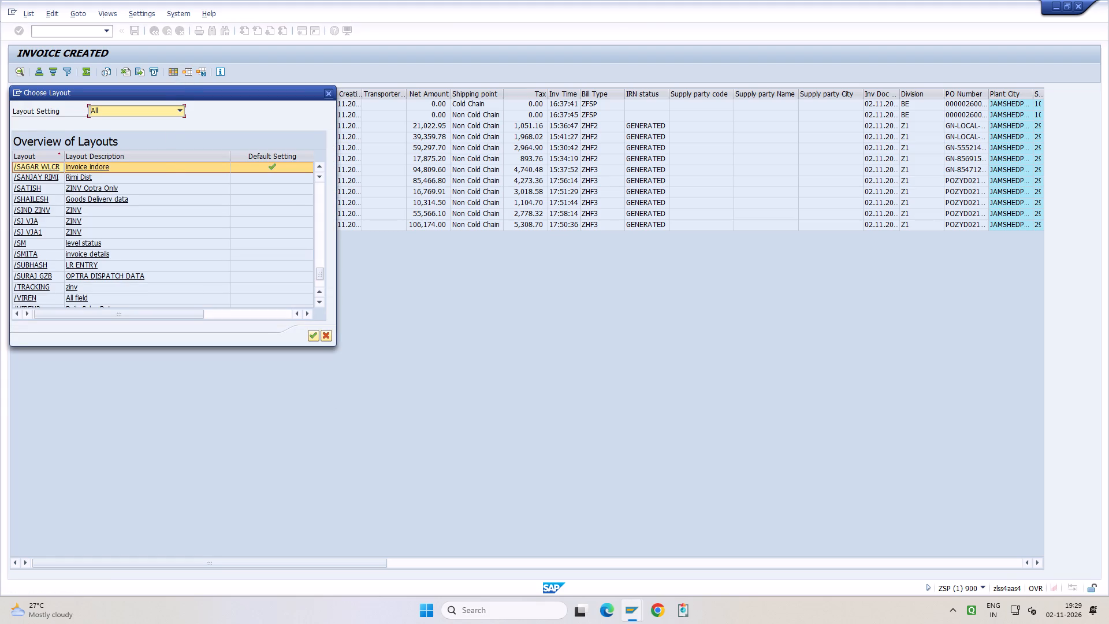
{"action": "scroll", "coordinate": [103, 281], "scroll_direction": "down", "scroll_amount": 1}
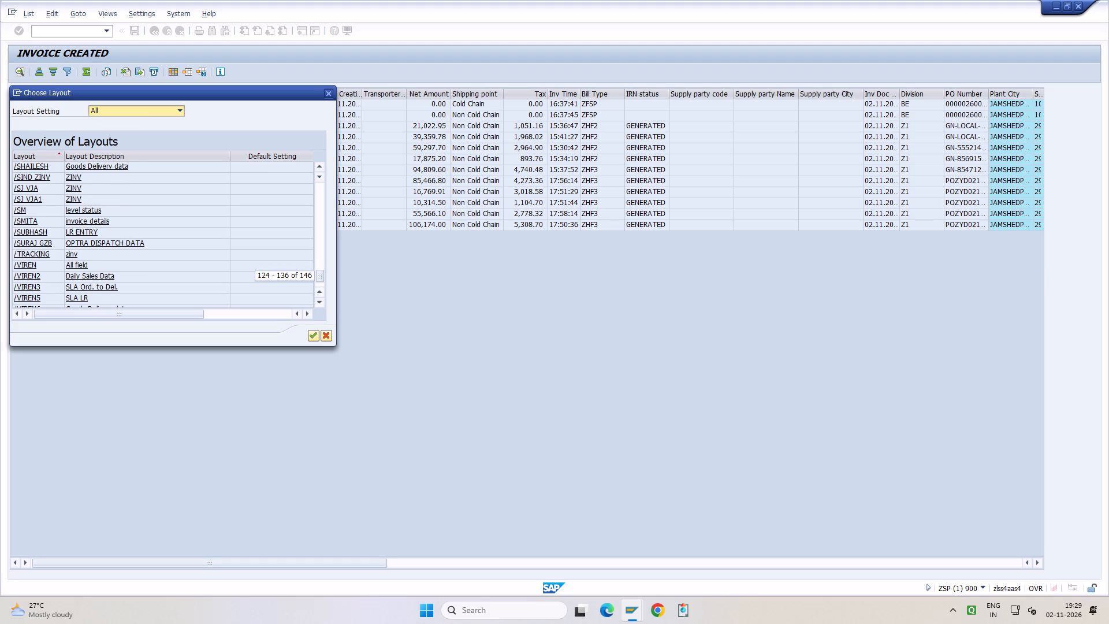
{"action": "scroll", "coordinate": [103, 281], "scroll_direction": "down", "scroll_amount": 4}
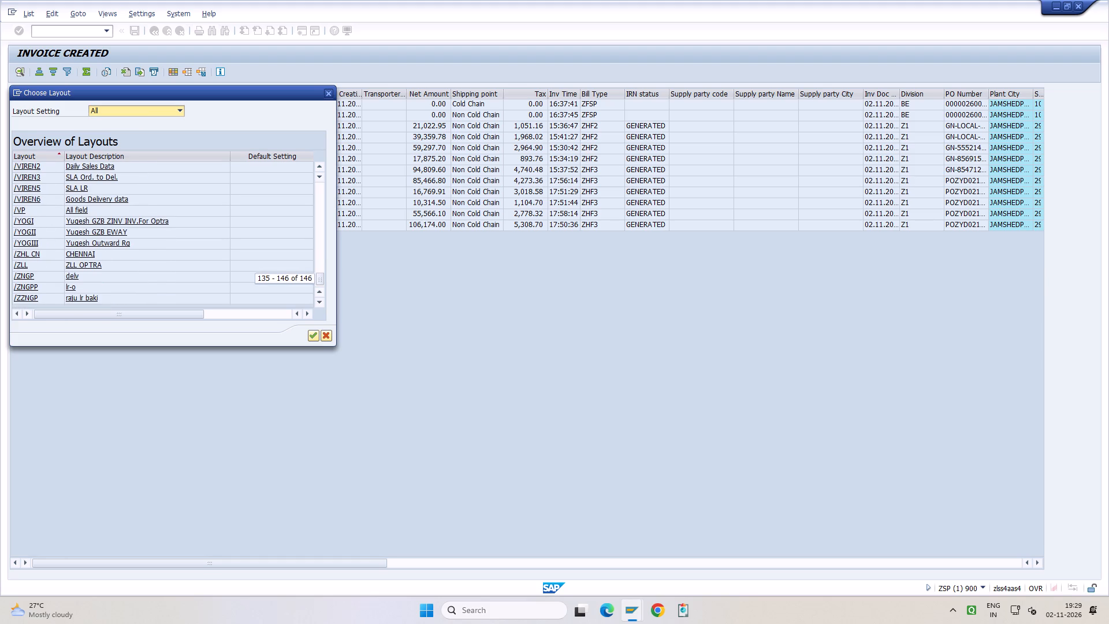
{"action": "scroll", "coordinate": [103, 281], "scroll_direction": "down", "scroll_amount": 3}
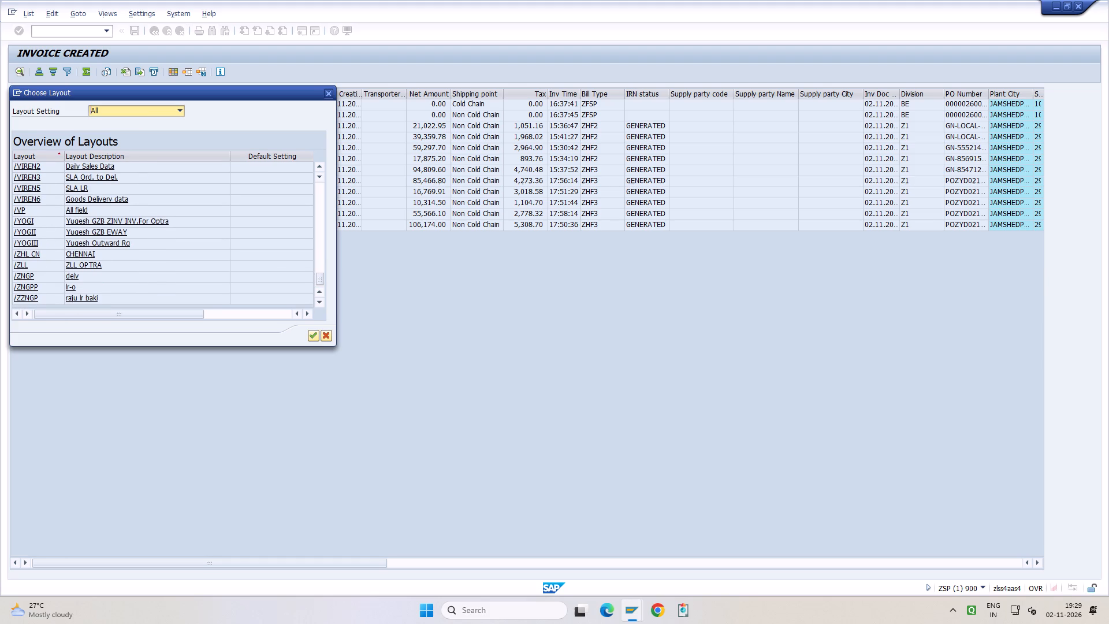
{"action": "scroll", "coordinate": [86, 185], "scroll_direction": "up", "scroll_amount": 2}
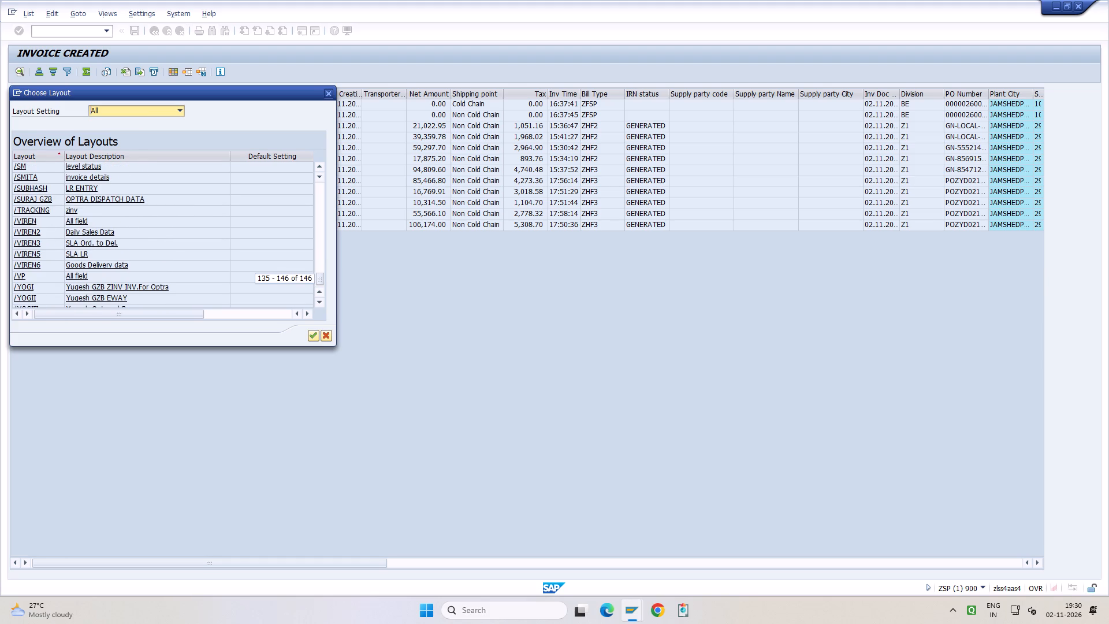
{"action": "scroll", "coordinate": [86, 185], "scroll_direction": "up", "scroll_amount": 1}
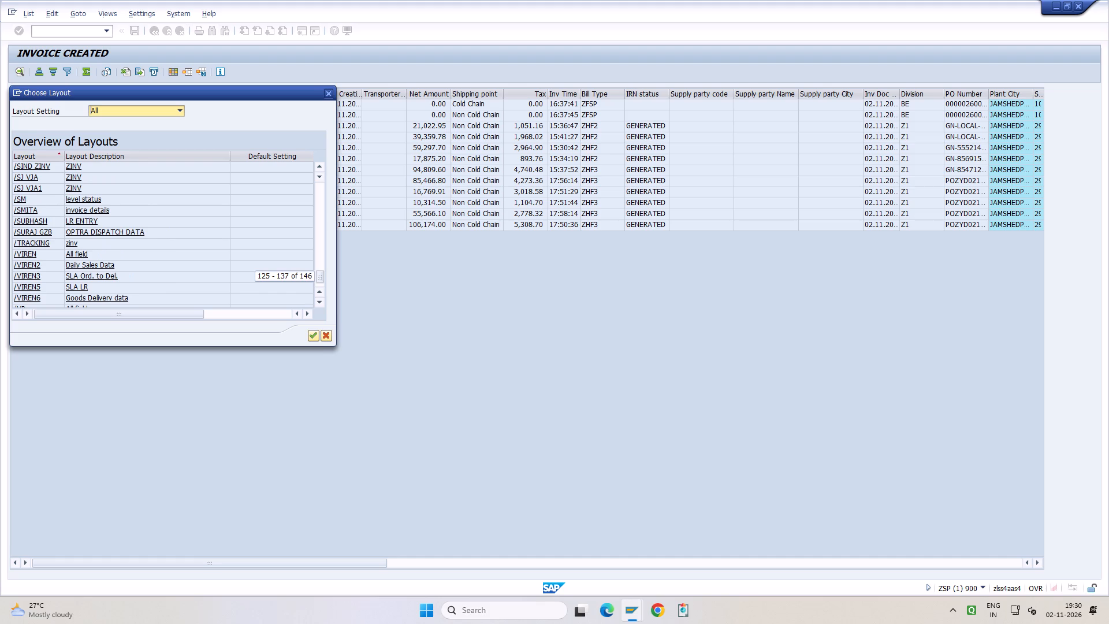
{"action": "scroll", "coordinate": [86, 185], "scroll_direction": "up", "scroll_amount": 3}
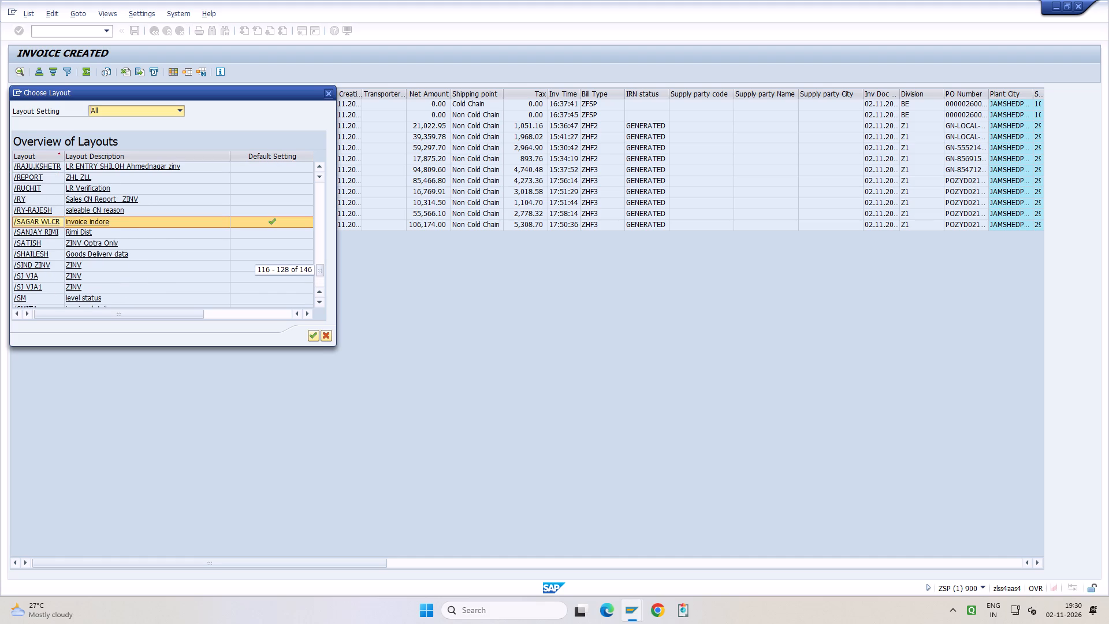
{"action": "scroll", "coordinate": [86, 185], "scroll_direction": "up", "scroll_amount": 1}
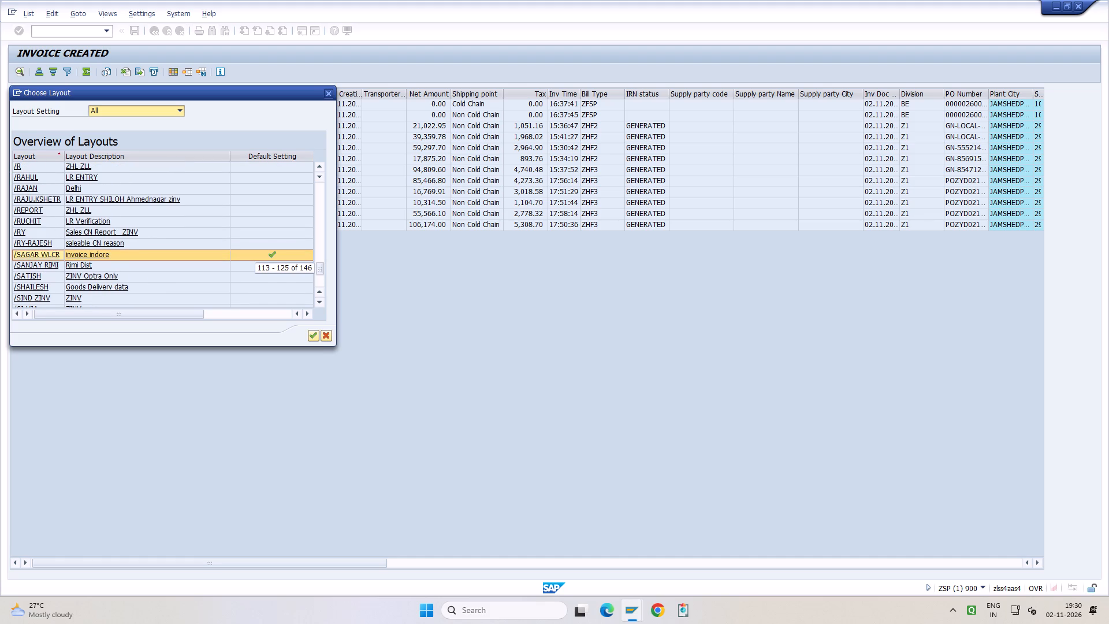
{"action": "scroll", "coordinate": [86, 185], "scroll_direction": "up", "scroll_amount": 1}
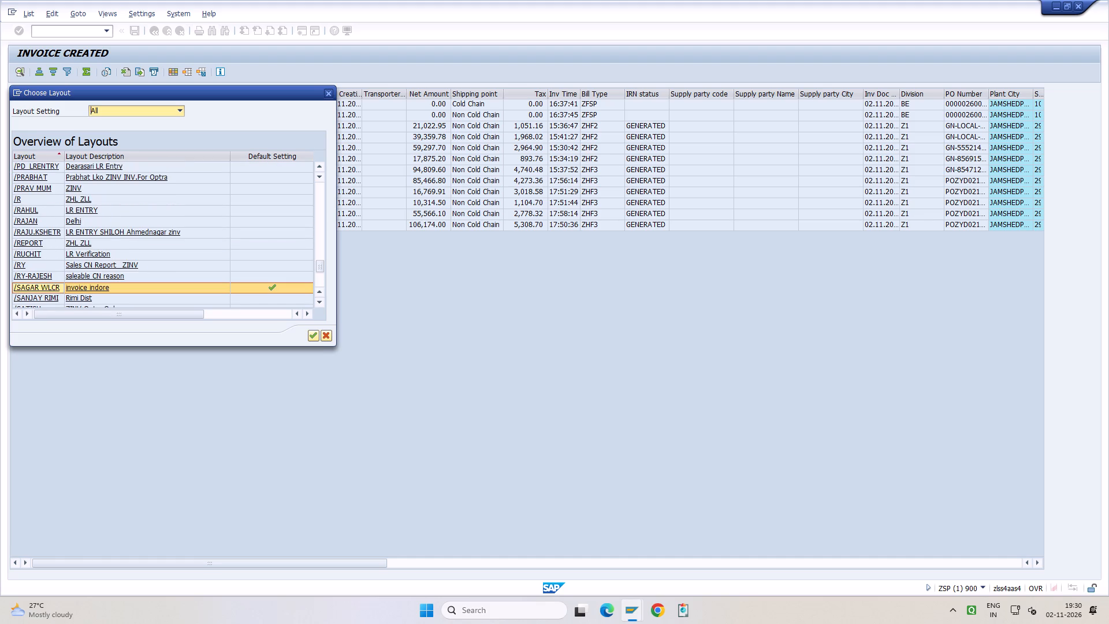
{"action": "scroll", "coordinate": [86, 185], "scroll_direction": "up", "scroll_amount": 2}
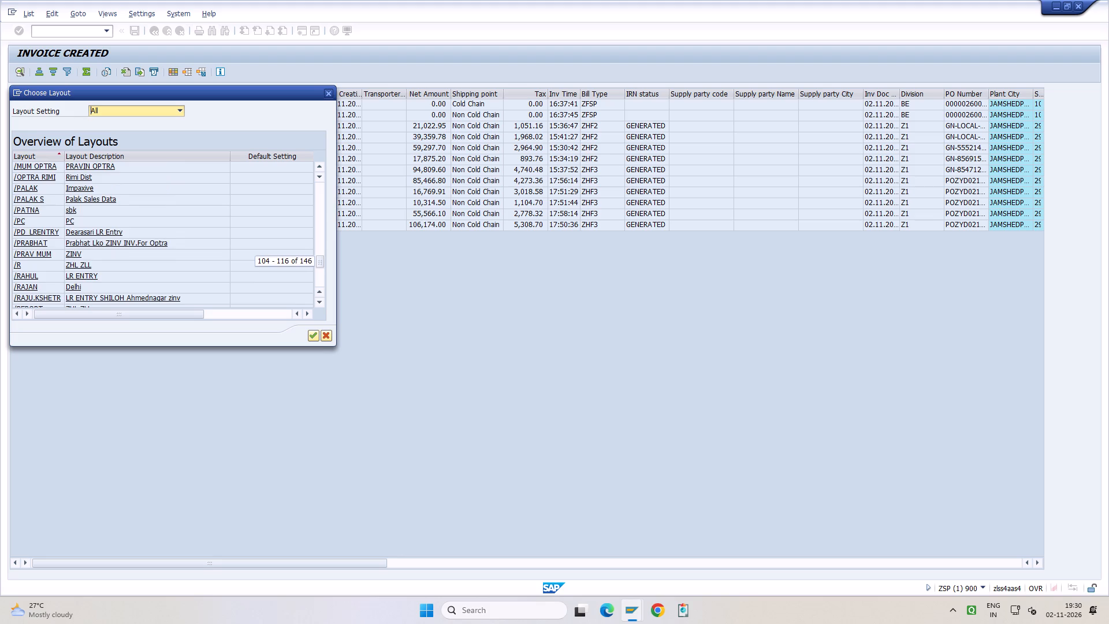
{"action": "scroll", "coordinate": [86, 185], "scroll_direction": "up", "scroll_amount": 7}
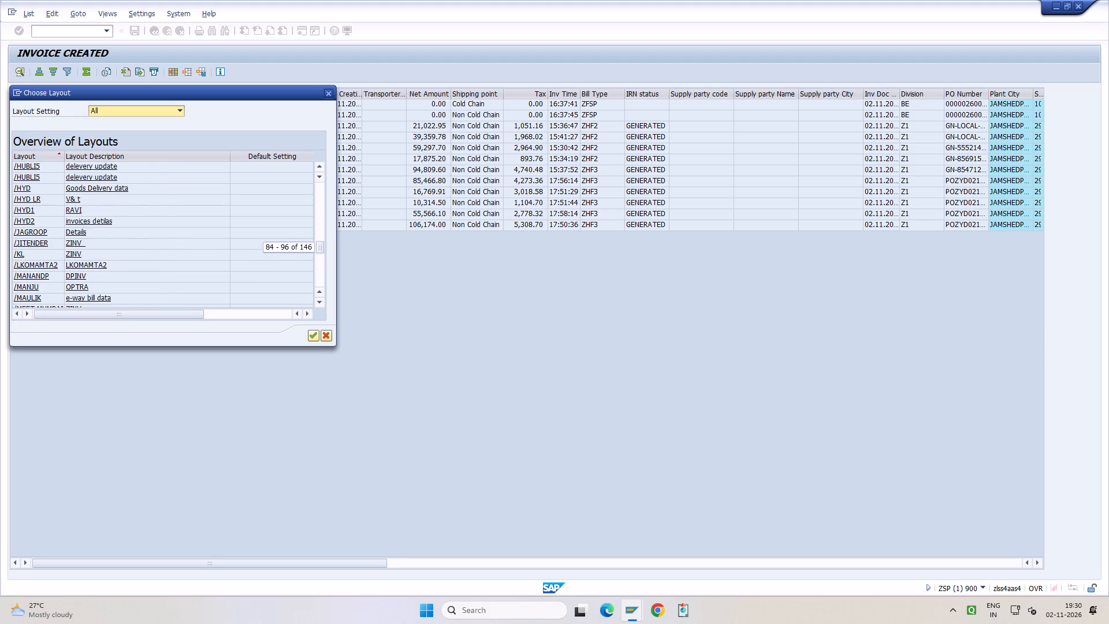
{"action": "scroll", "coordinate": [86, 185], "scroll_direction": "up", "scroll_amount": 7}
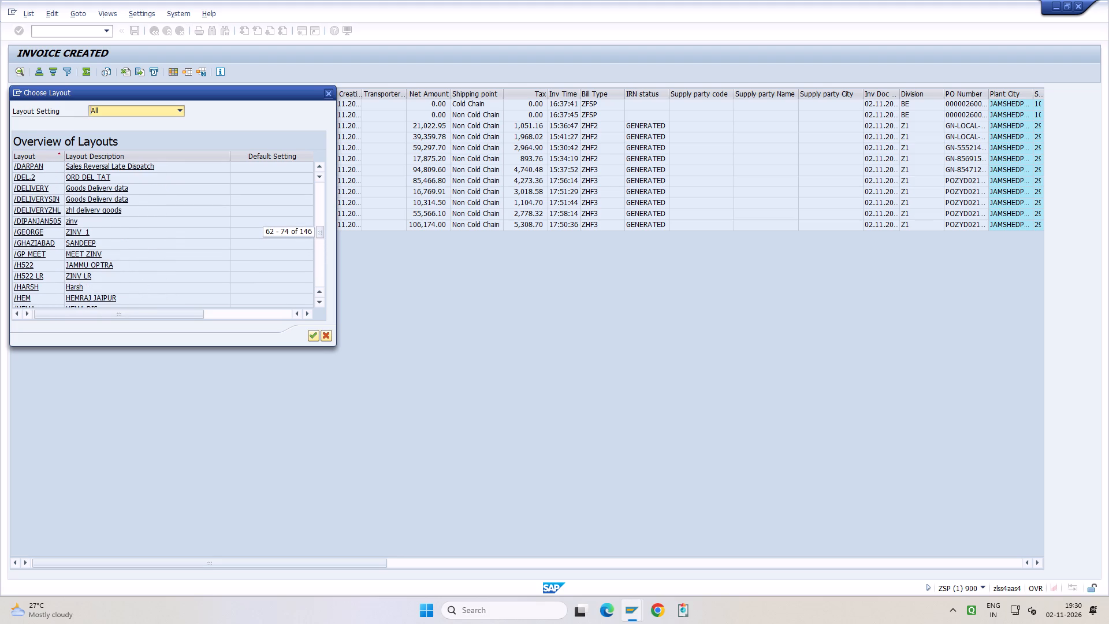
{"action": "scroll", "coordinate": [86, 185], "scroll_direction": "up", "scroll_amount": 9}
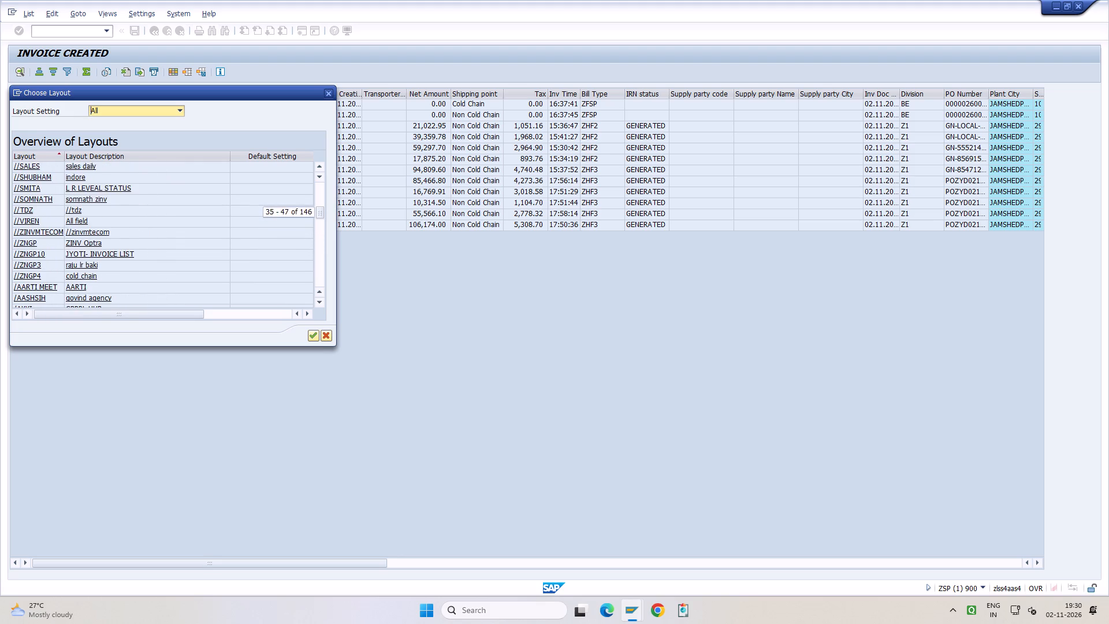
{"action": "scroll", "coordinate": [86, 185], "scroll_direction": "up", "scroll_amount": 12}
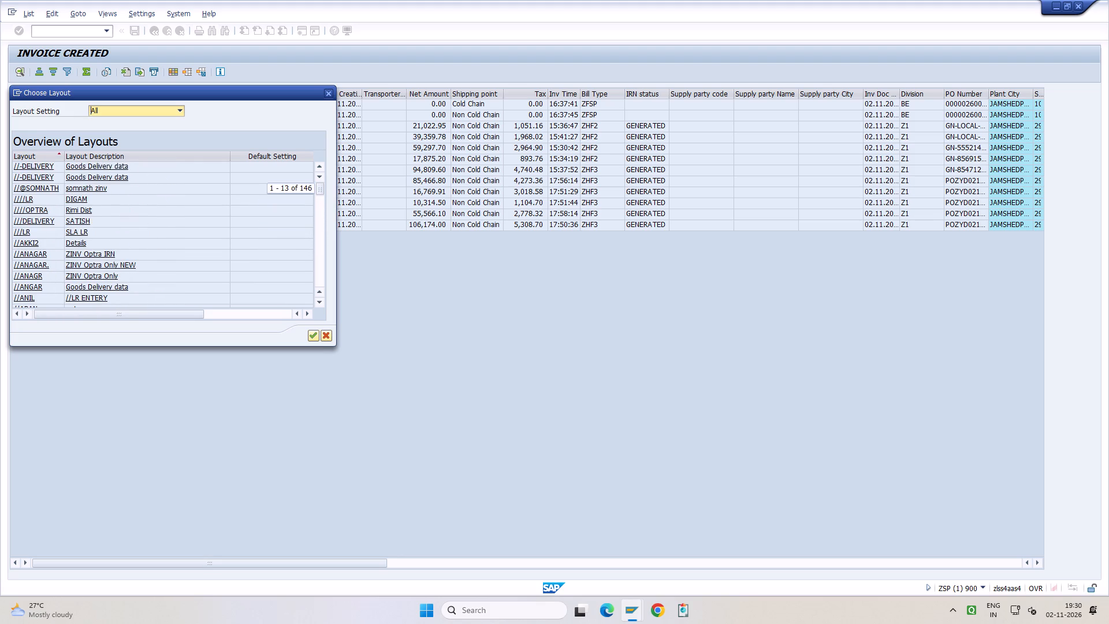
{"action": "scroll", "coordinate": [86, 185], "scroll_direction": "up", "scroll_amount": 6}
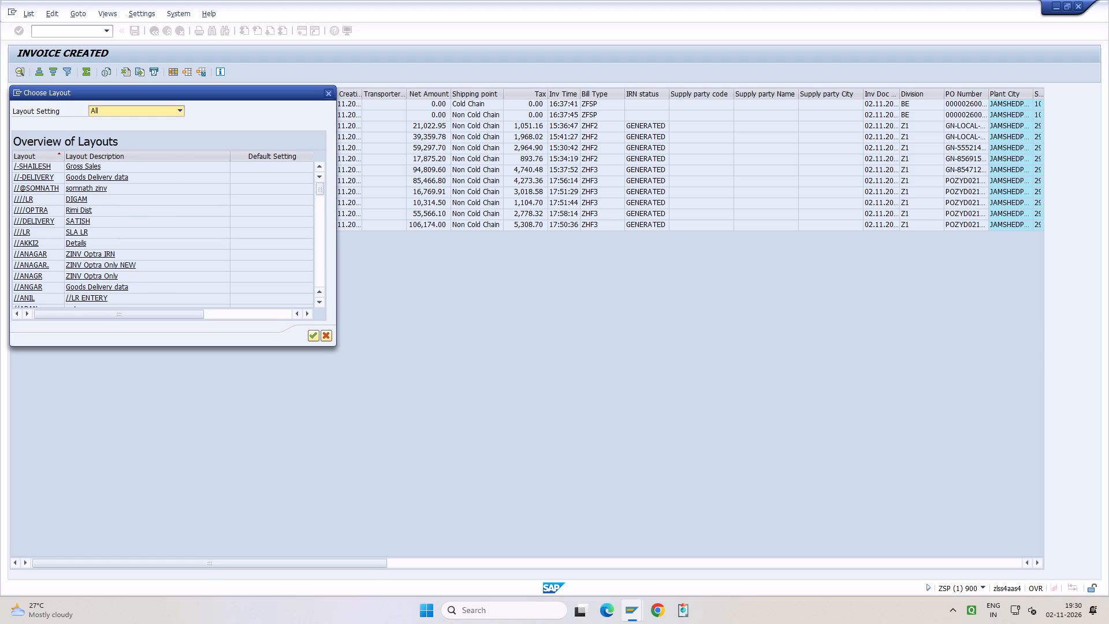
{"action": "left_click_drag", "start_coordinate": [318, 185], "coordinate": [319, 185]}
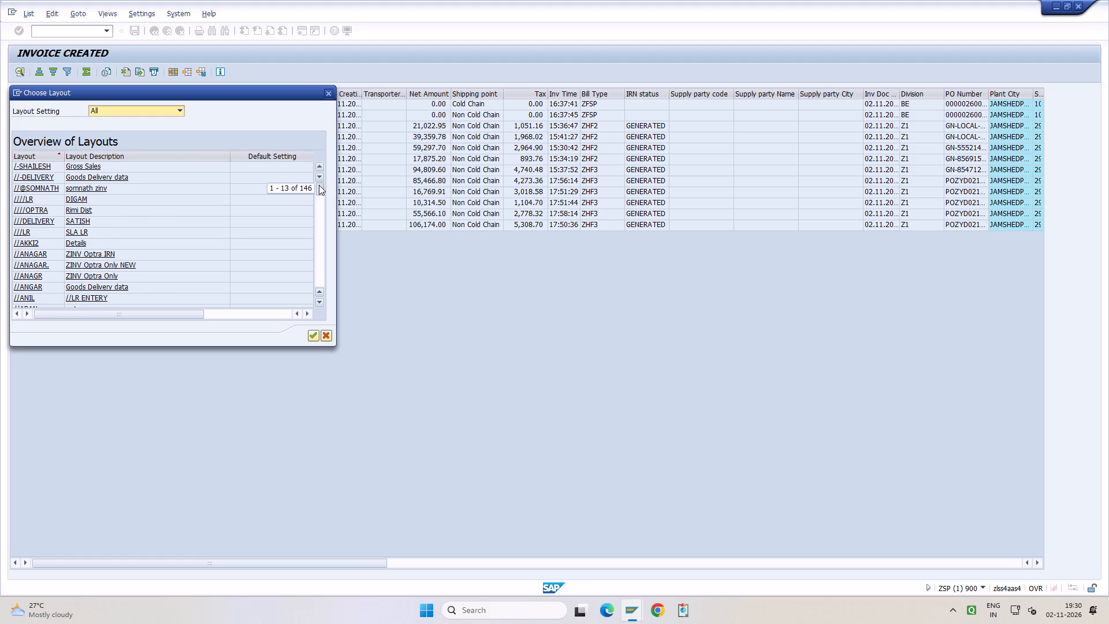
{"action": "left_click_drag", "start_coordinate": [319, 185], "coordinate": [318, 193]}
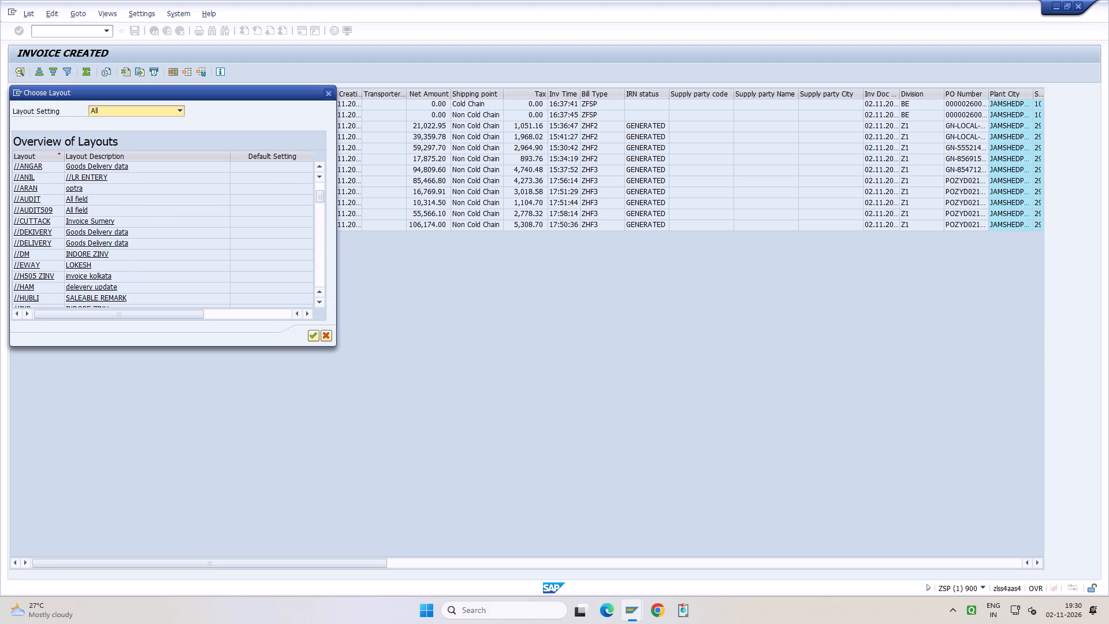
{"action": "scroll", "coordinate": [176, 255], "scroll_direction": "down", "scroll_amount": 11}
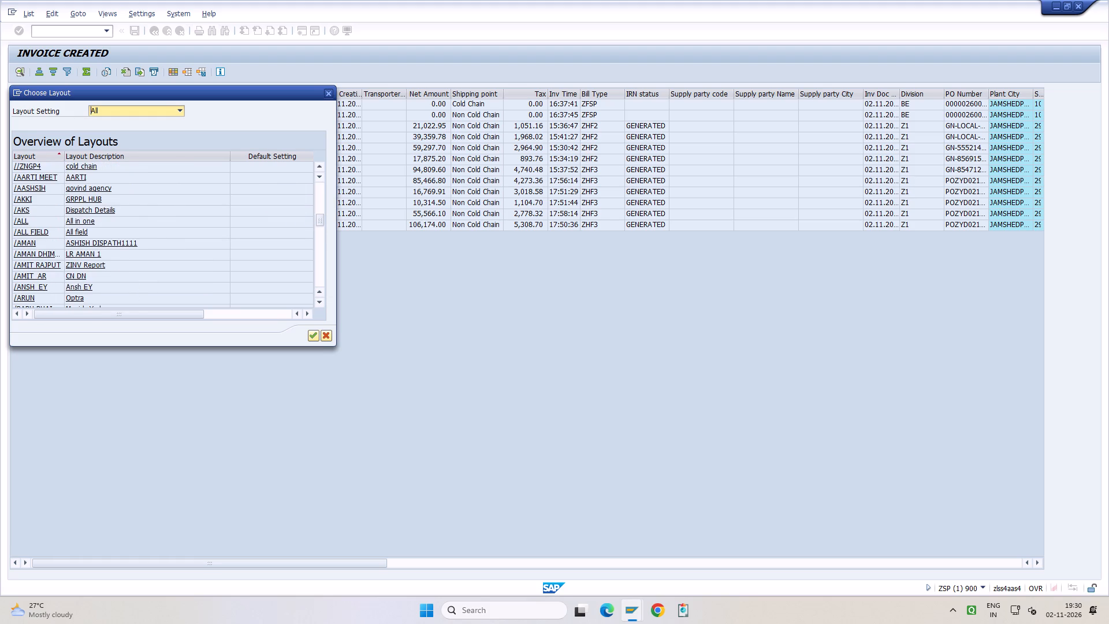
{"action": "scroll", "coordinate": [175, 255], "scroll_direction": "down", "scroll_amount": 6}
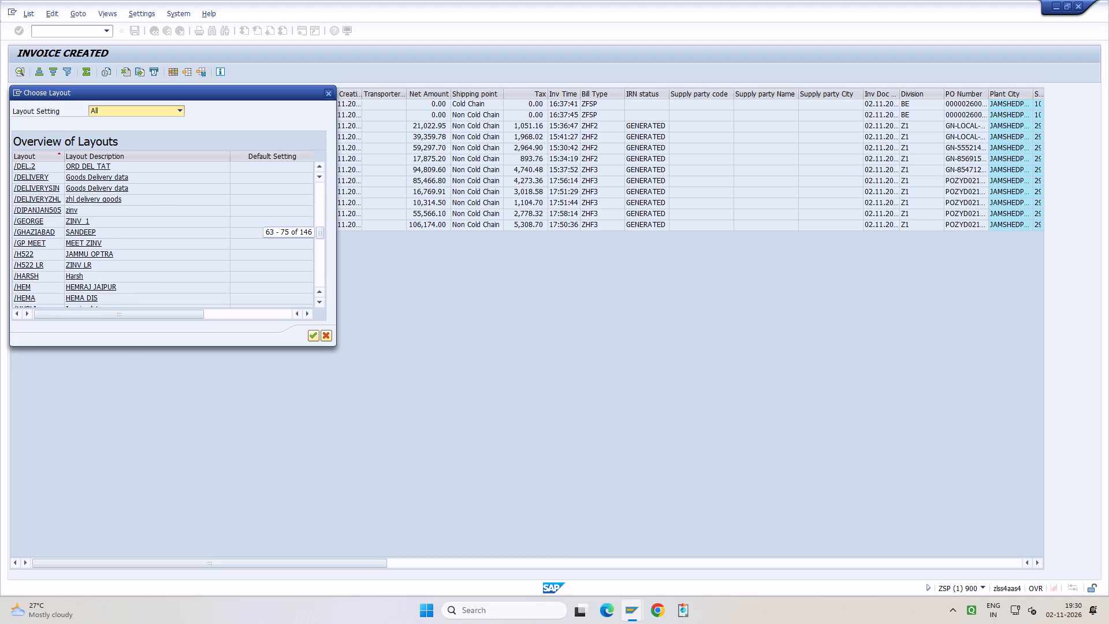
{"action": "scroll", "coordinate": [175, 255], "scroll_direction": "down", "scroll_amount": 3}
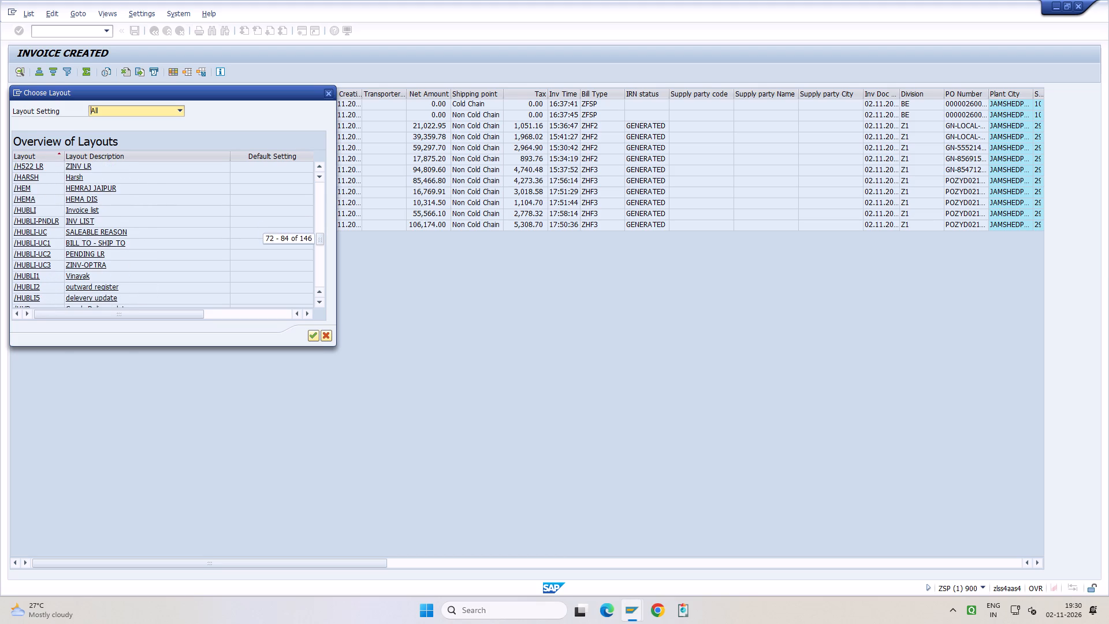
{"action": "scroll", "coordinate": [175, 255], "scroll_direction": "down", "scroll_amount": 1}
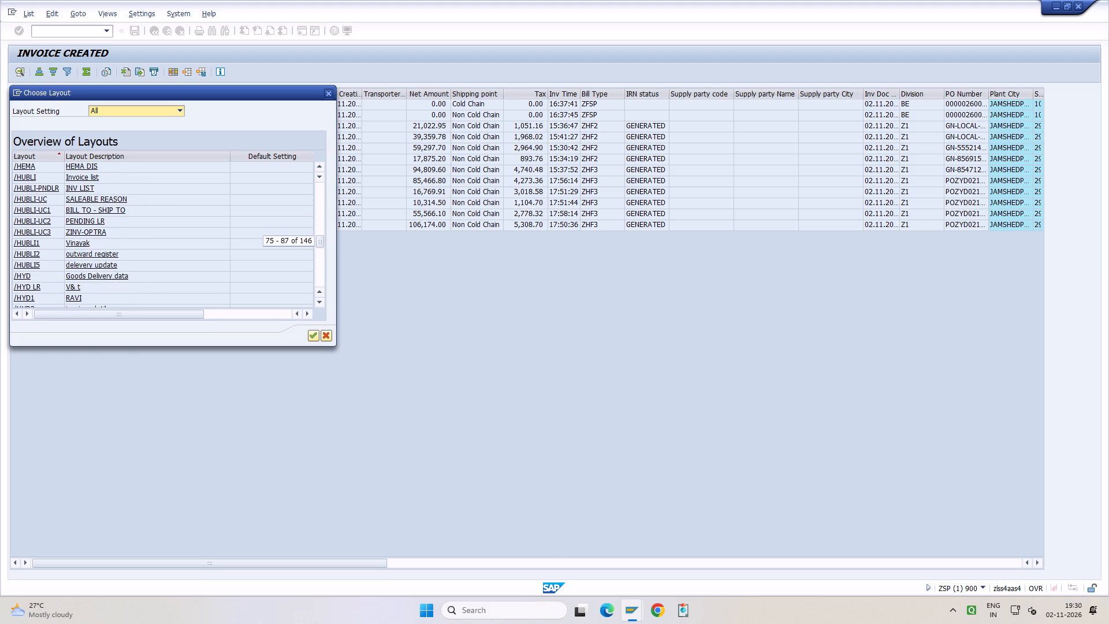
{"action": "scroll", "coordinate": [175, 255], "scroll_direction": "down", "scroll_amount": 3}
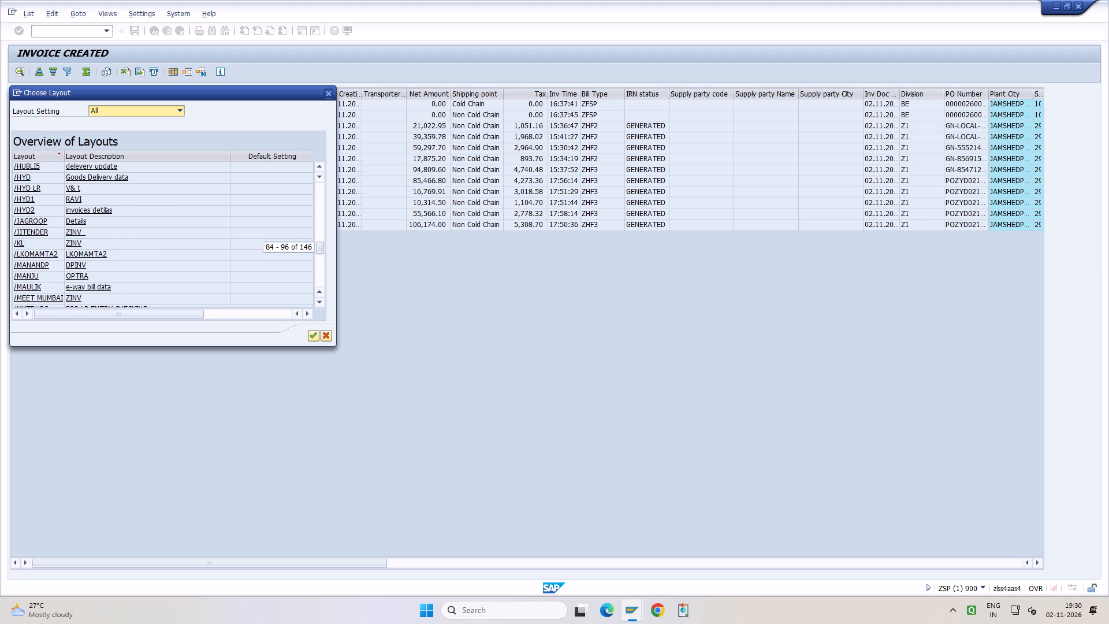
{"action": "scroll", "coordinate": [175, 255], "scroll_direction": "down", "scroll_amount": 2}
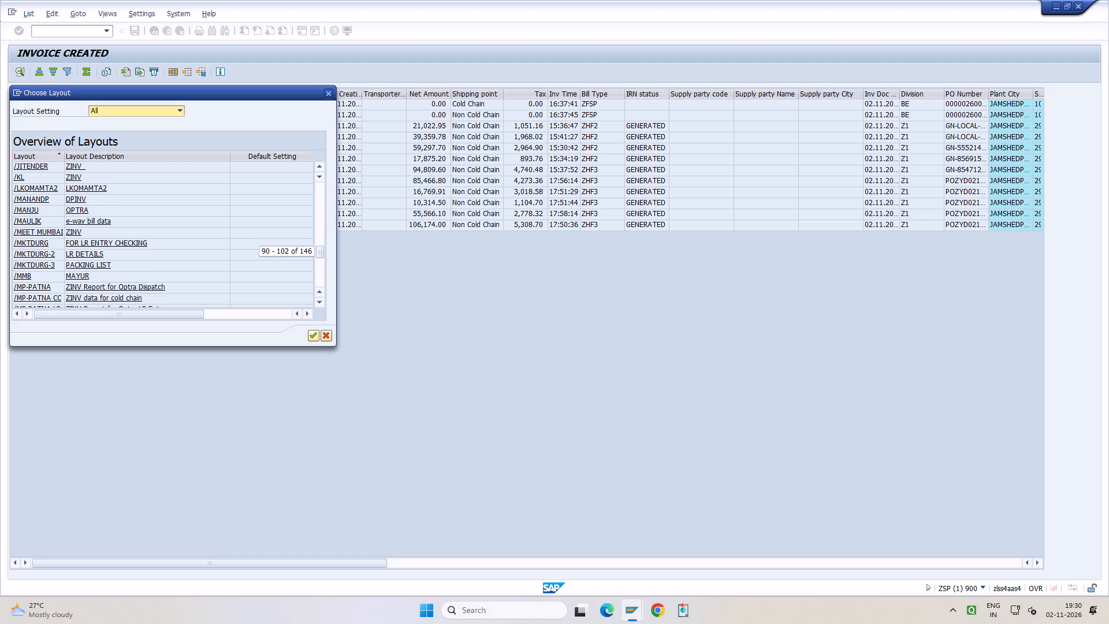
{"action": "scroll", "coordinate": [175, 255], "scroll_direction": "down", "scroll_amount": 3}
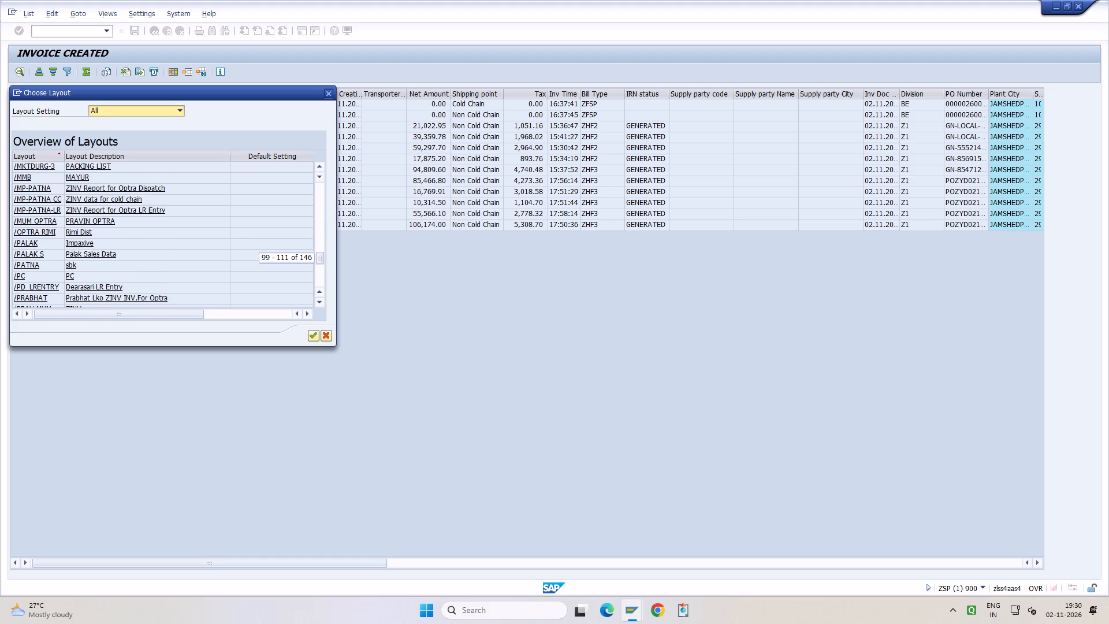
{"action": "scroll", "coordinate": [175, 255], "scroll_direction": "down", "scroll_amount": 2}
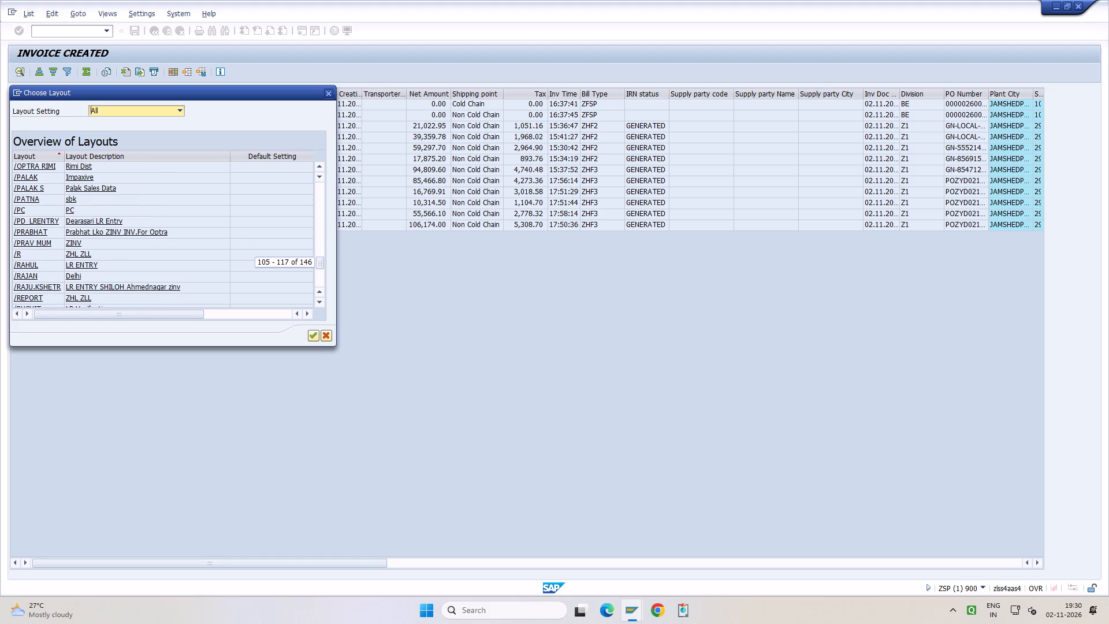
{"action": "scroll", "coordinate": [175, 255], "scroll_direction": "down", "scroll_amount": 2}
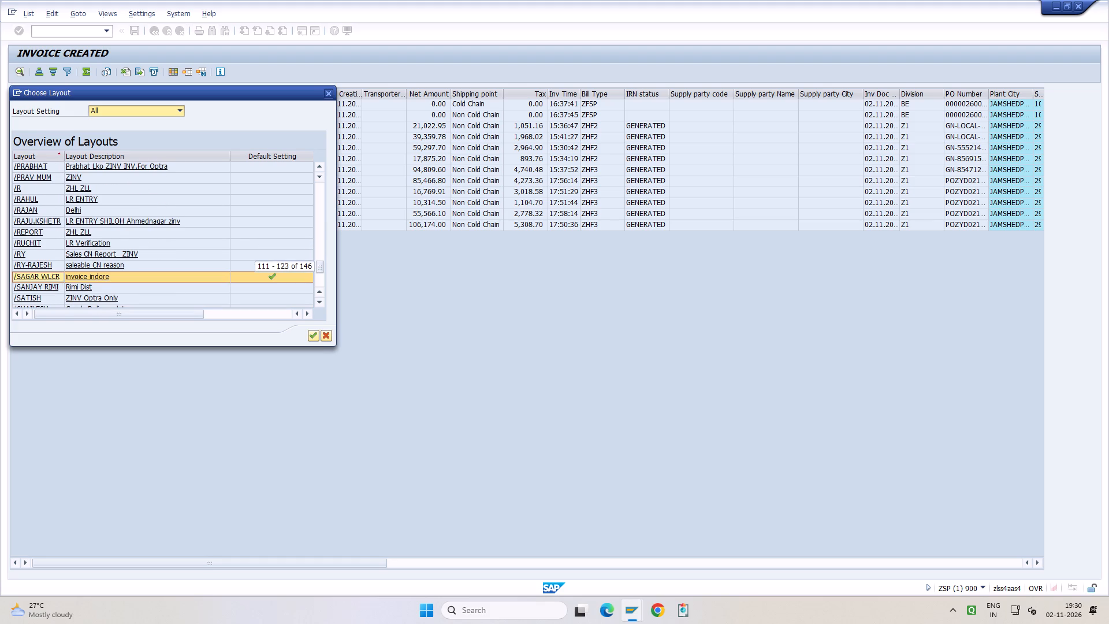
{"action": "scroll", "coordinate": [175, 255], "scroll_direction": "down", "scroll_amount": 1}
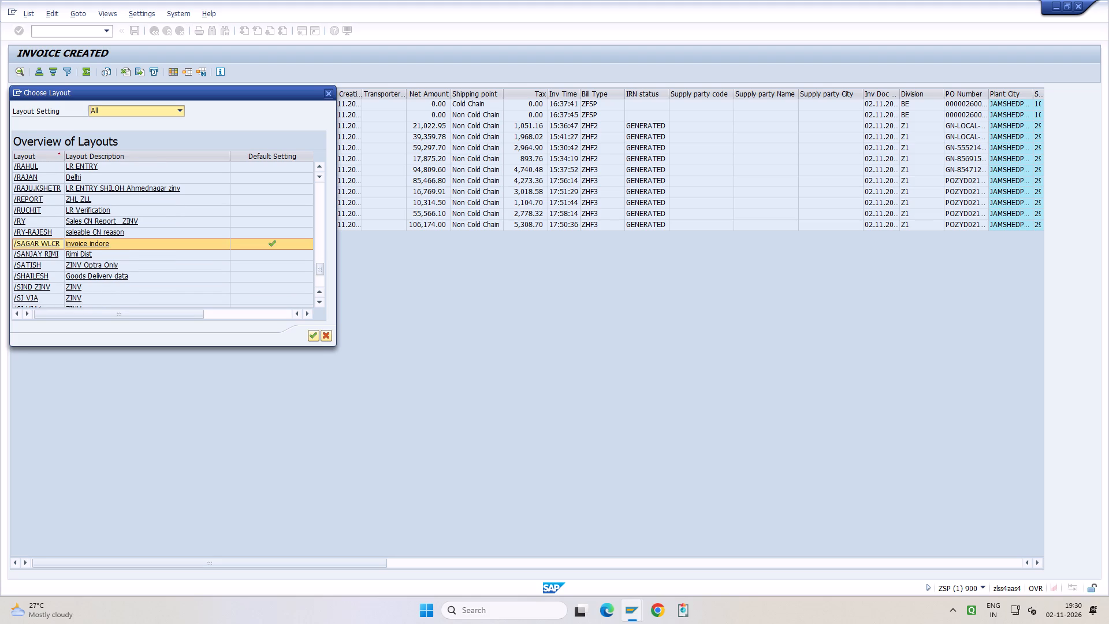
{"action": "scroll", "coordinate": [113, 268], "scroll_direction": "down", "scroll_amount": 1}
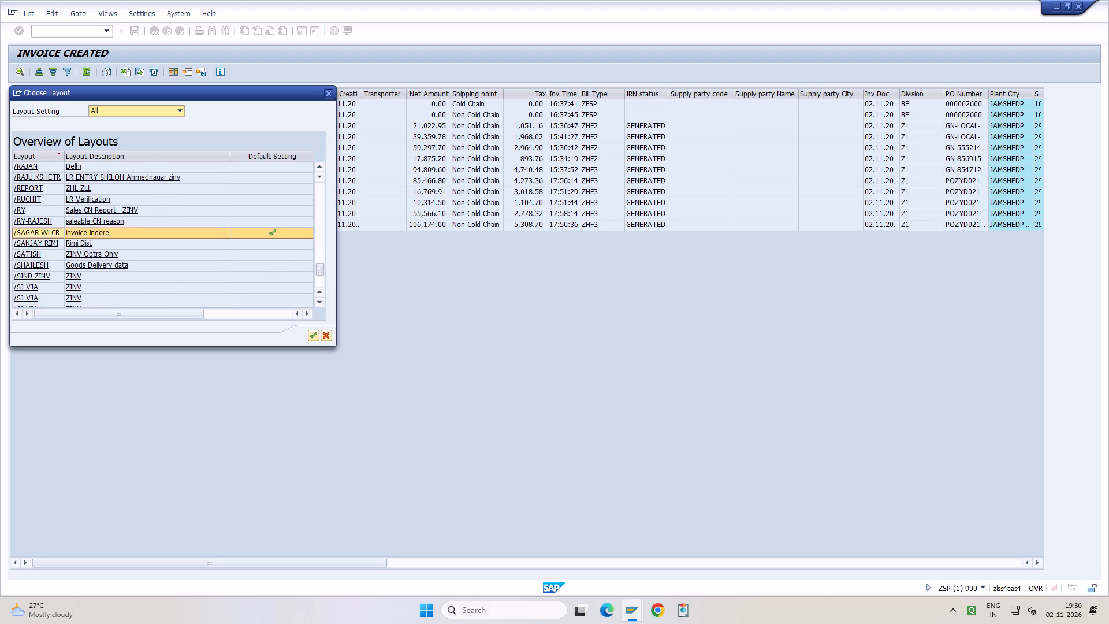
{"action": "scroll", "coordinate": [113, 268], "scroll_direction": "down", "scroll_amount": 1}
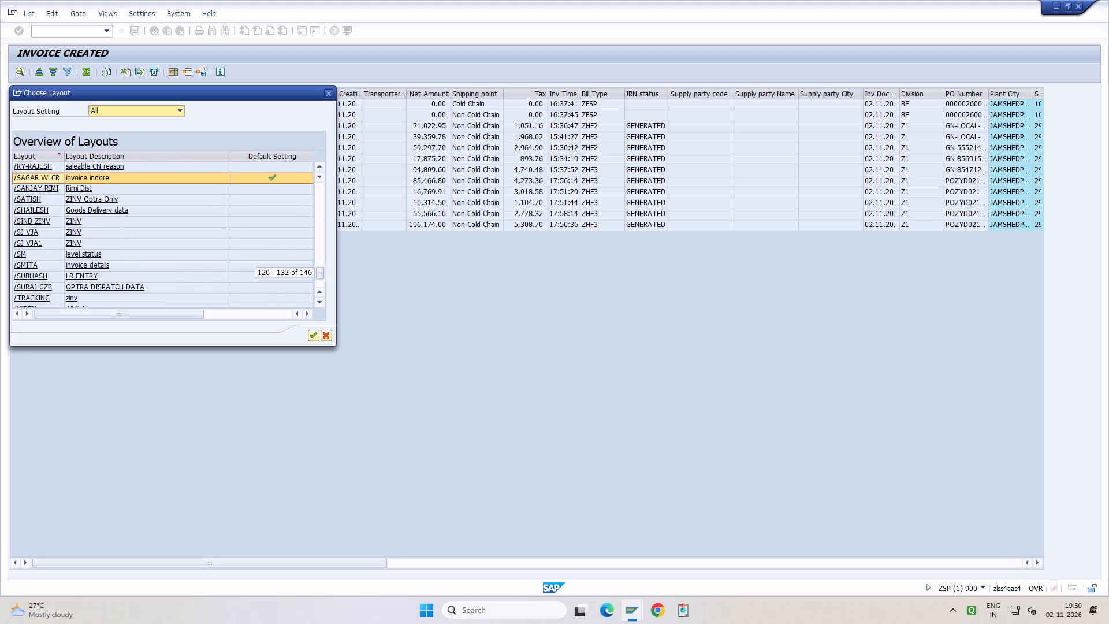
{"action": "scroll", "coordinate": [113, 268], "scroll_direction": "down", "scroll_amount": 2}
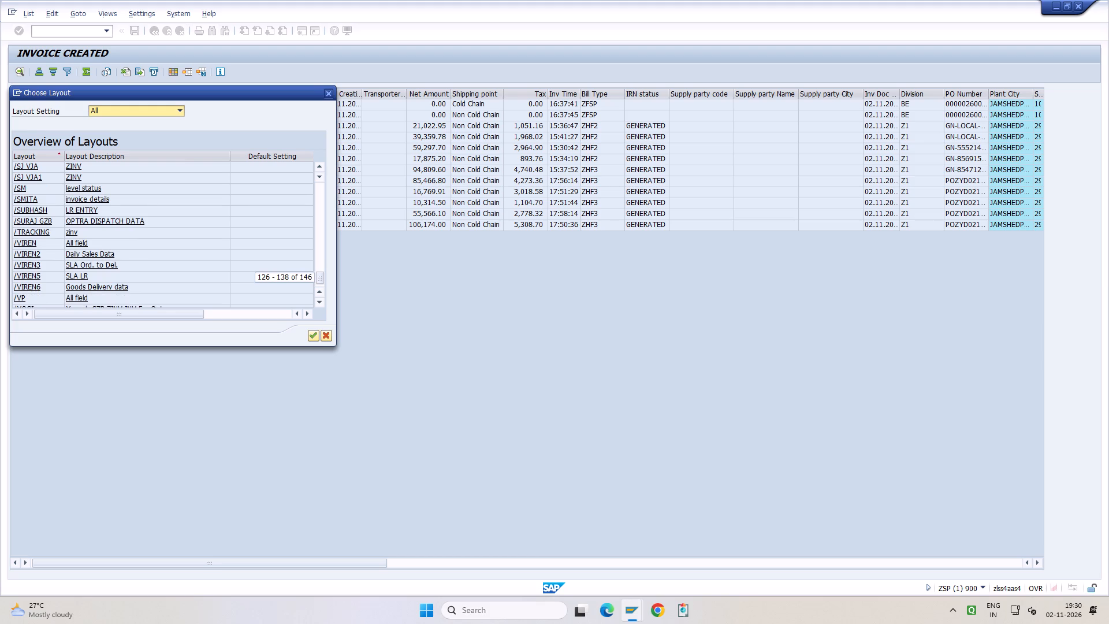
{"action": "scroll", "coordinate": [113, 268], "scroll_direction": "down", "scroll_amount": 4}
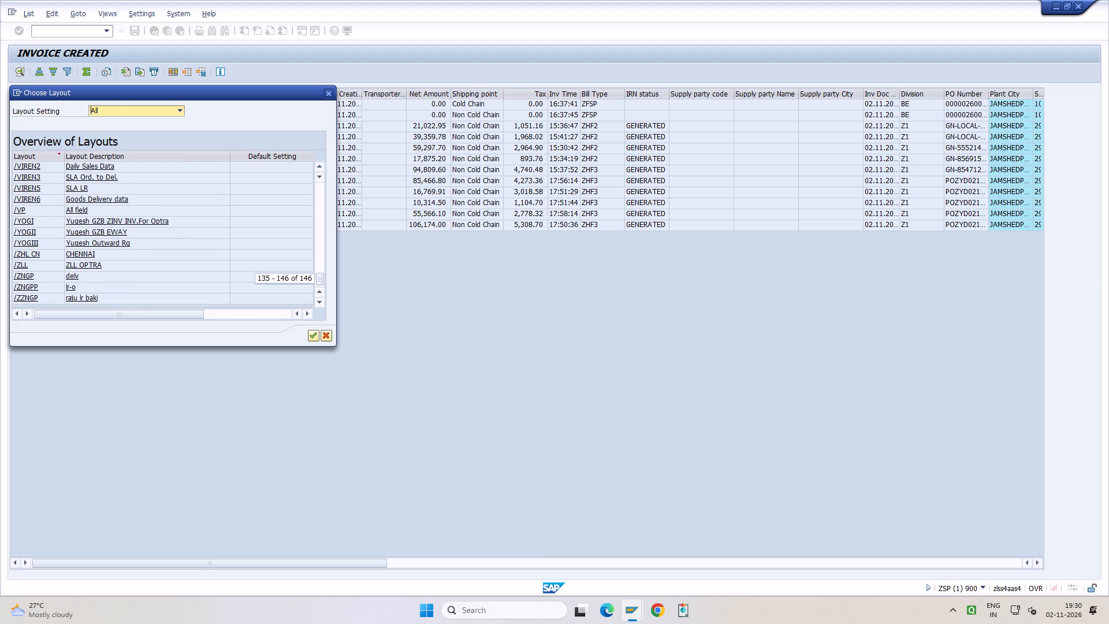
{"action": "scroll", "coordinate": [113, 268], "scroll_direction": "down", "scroll_amount": 3}
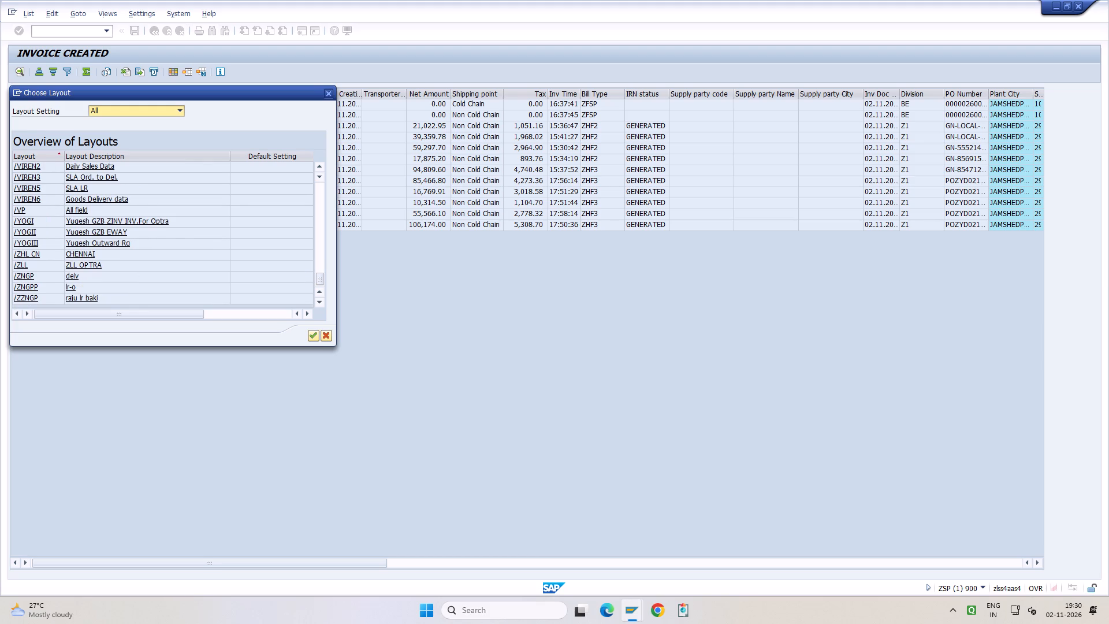
{"action": "scroll", "coordinate": [285, 270], "scroll_direction": "up", "scroll_amount": 1}
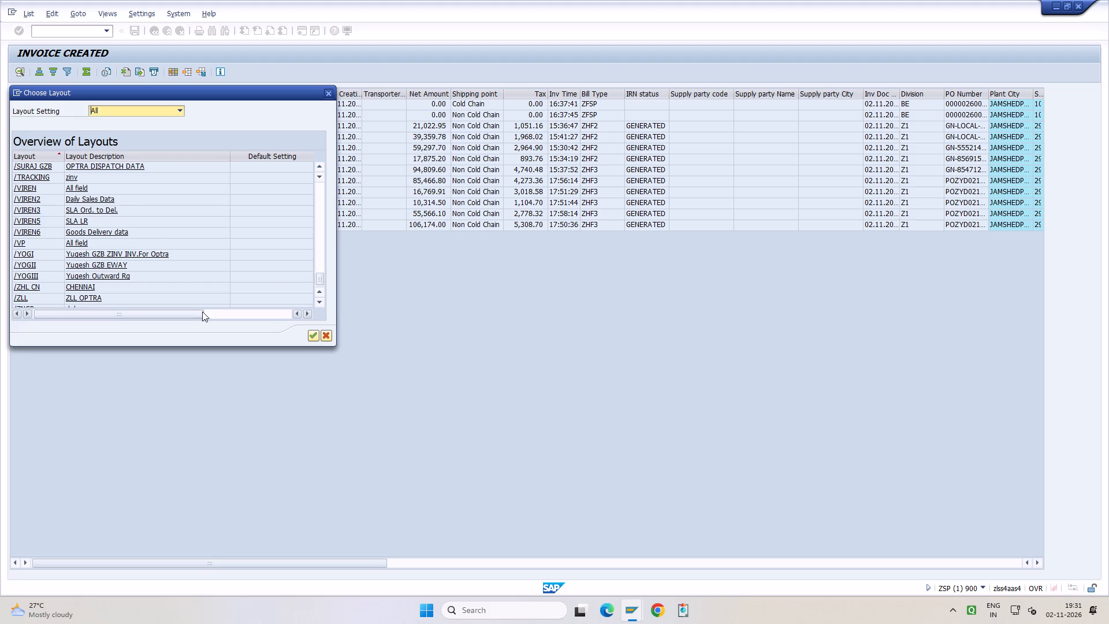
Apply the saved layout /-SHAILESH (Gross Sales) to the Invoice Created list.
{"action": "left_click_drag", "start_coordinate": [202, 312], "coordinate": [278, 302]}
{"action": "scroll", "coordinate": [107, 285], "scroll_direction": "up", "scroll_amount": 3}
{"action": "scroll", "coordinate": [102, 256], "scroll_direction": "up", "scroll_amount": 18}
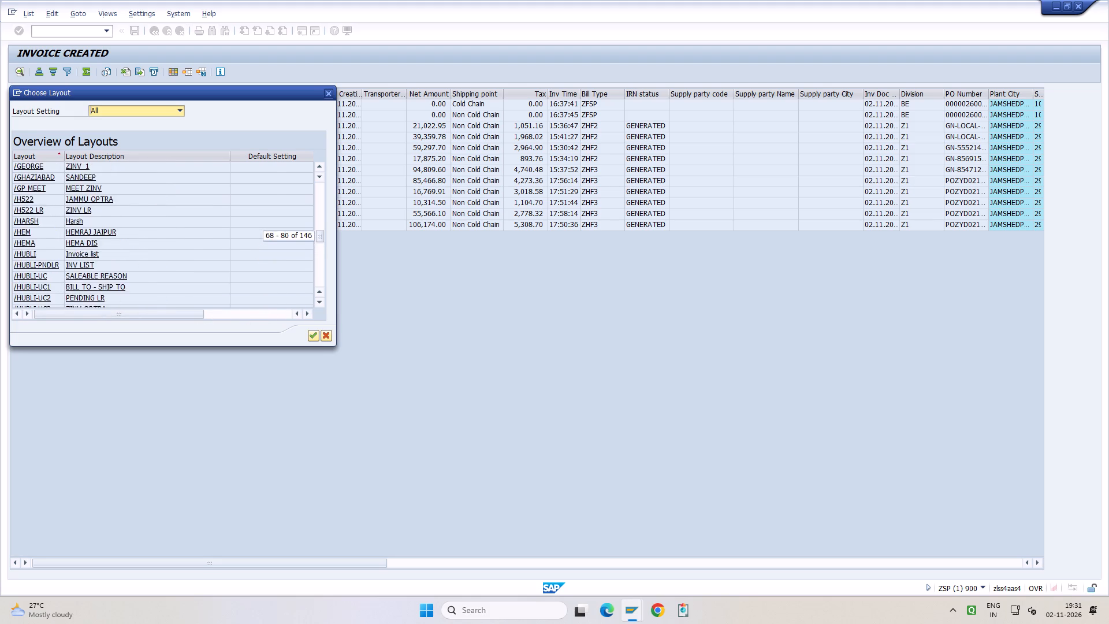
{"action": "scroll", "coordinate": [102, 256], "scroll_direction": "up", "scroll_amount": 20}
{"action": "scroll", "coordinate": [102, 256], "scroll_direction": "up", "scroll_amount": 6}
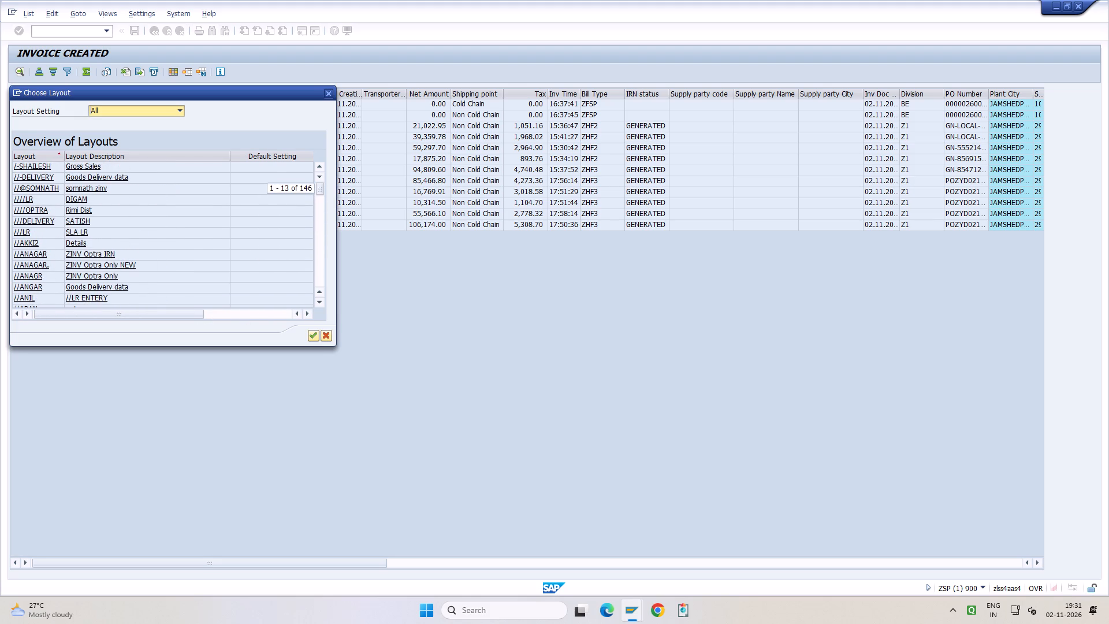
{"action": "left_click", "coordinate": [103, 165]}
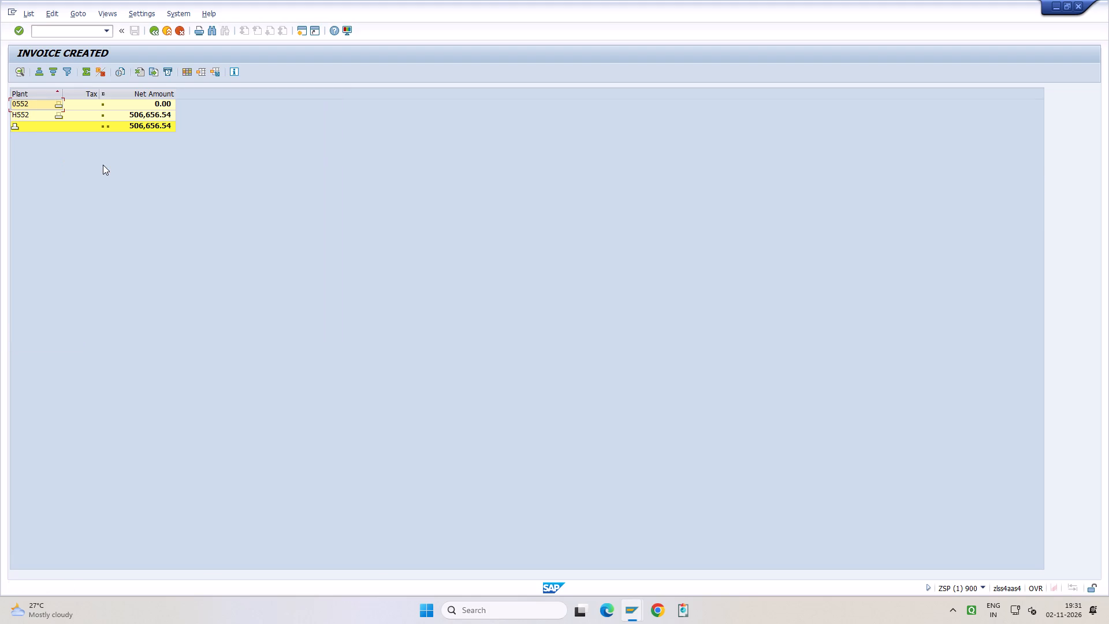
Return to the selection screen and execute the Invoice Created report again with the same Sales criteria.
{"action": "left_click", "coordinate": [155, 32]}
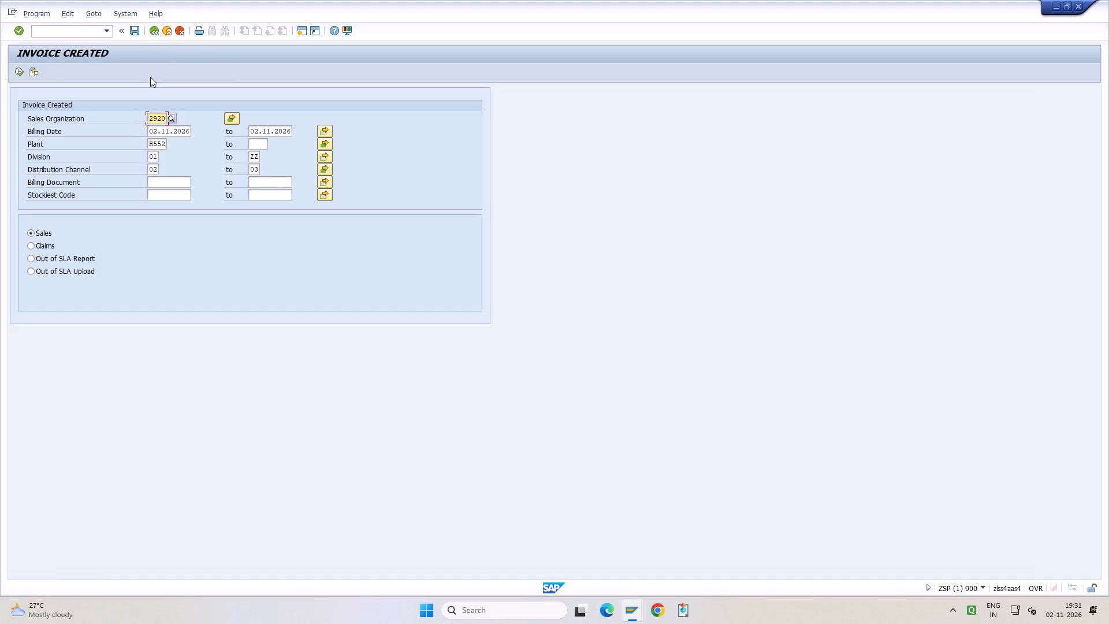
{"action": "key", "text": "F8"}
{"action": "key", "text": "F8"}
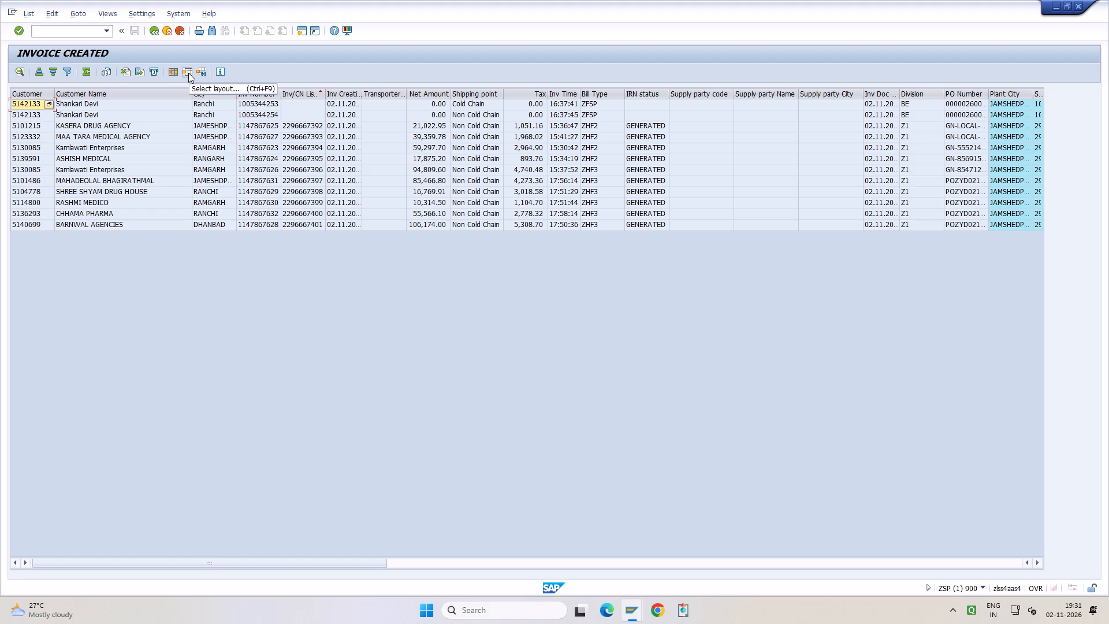
Find the saved layout /HARSH (Harsh) in the layout overview and apply it to the Invoice Created list.
{"action": "key", "text": "F9"}
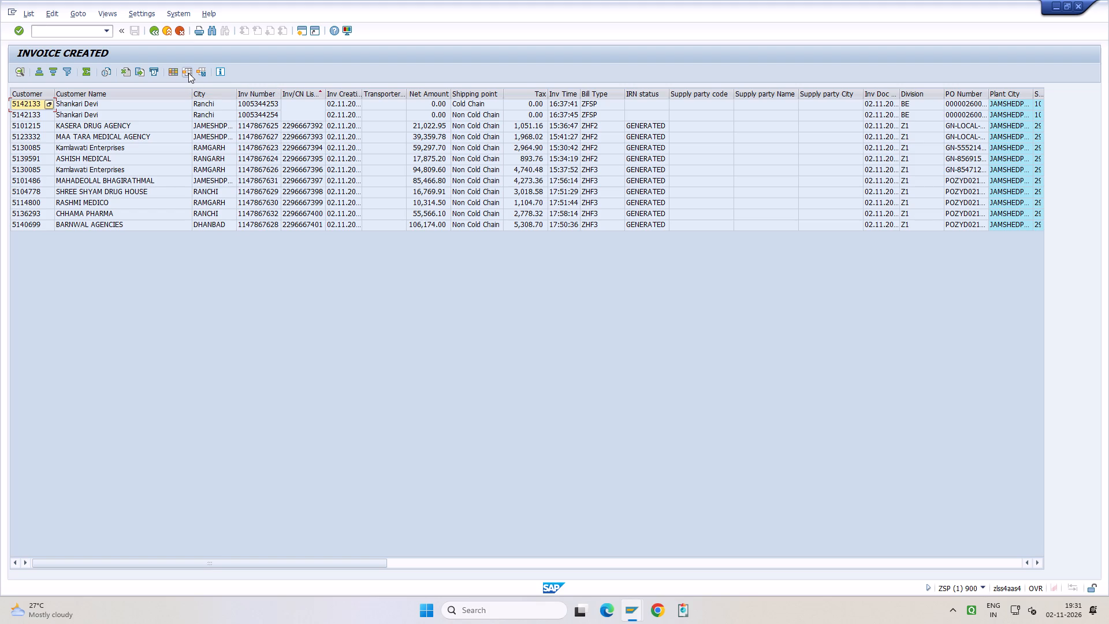
{"action": "left_click", "coordinate": [188, 73]}
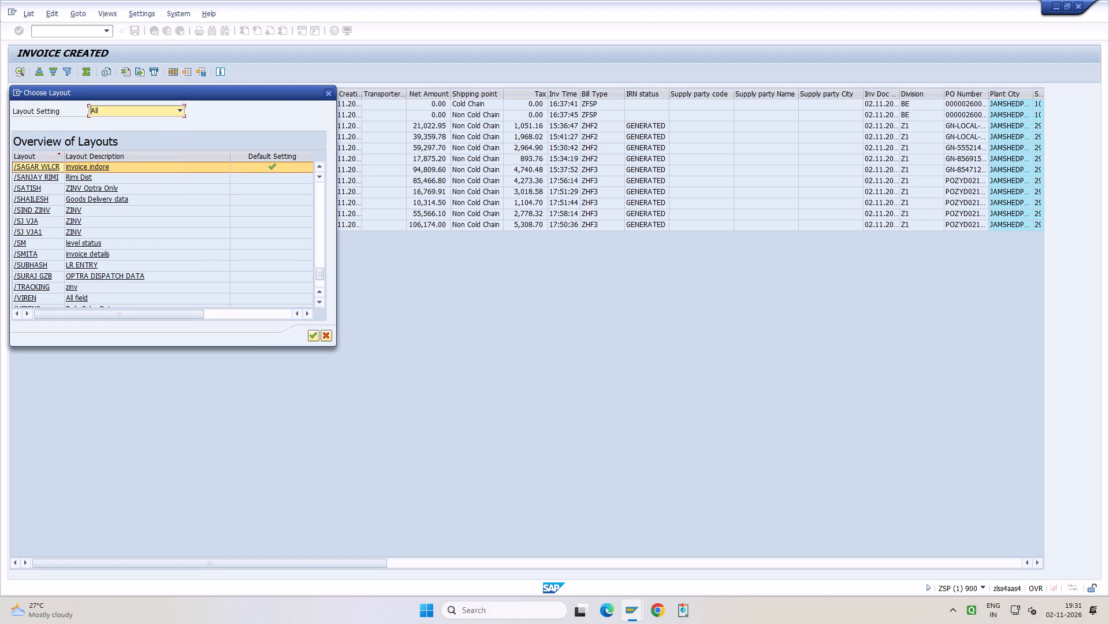
{"action": "scroll", "coordinate": [122, 206], "scroll_direction": "down", "scroll_amount": 1}
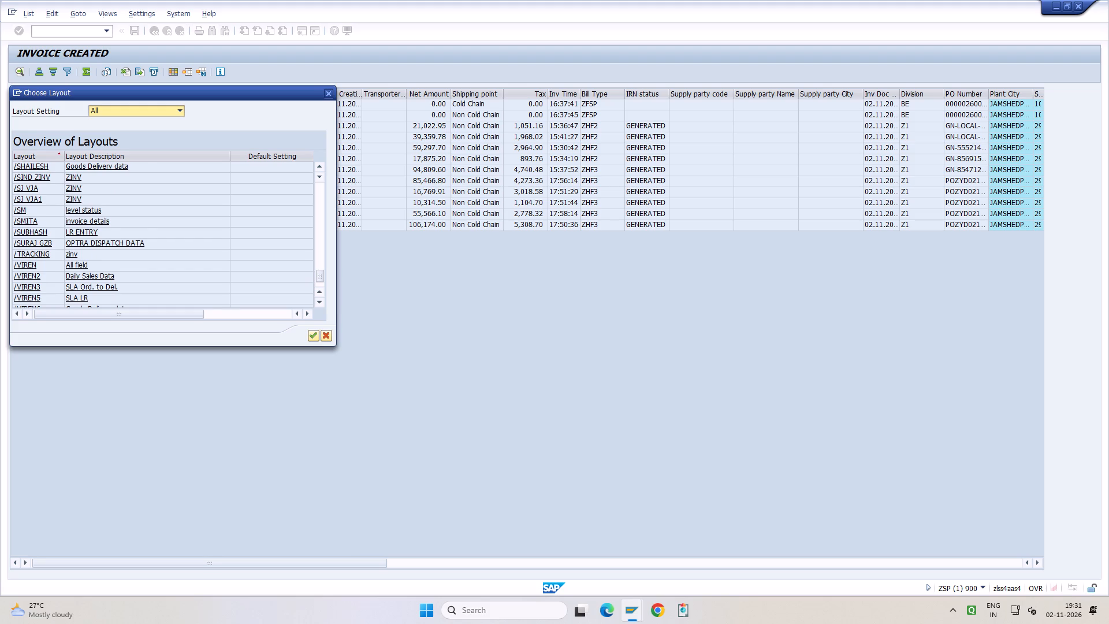
{"action": "scroll", "coordinate": [75, 276], "scroll_direction": "down", "scroll_amount": 1}
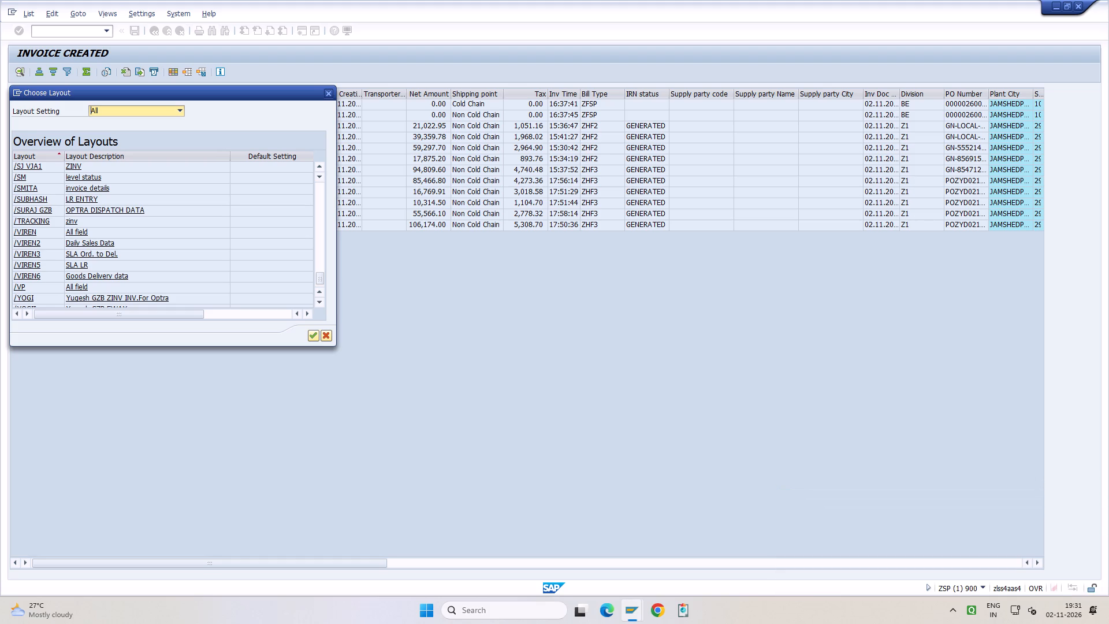
{"action": "scroll", "coordinate": [87, 236], "scroll_direction": "down", "scroll_amount": 1}
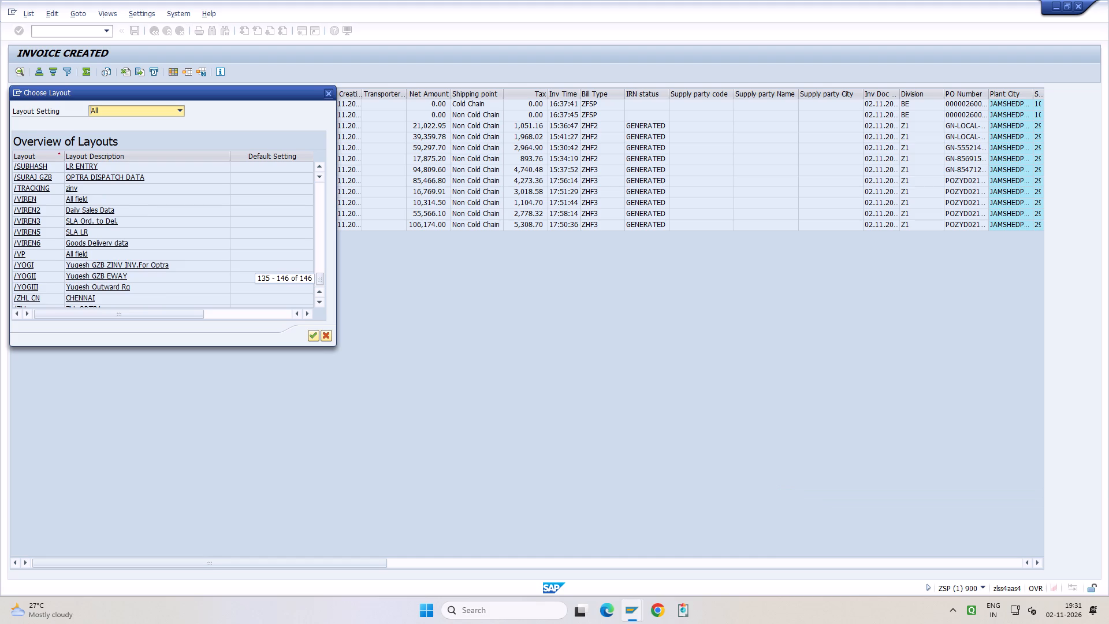
{"action": "scroll", "coordinate": [87, 236], "scroll_direction": "down", "scroll_amount": 2}
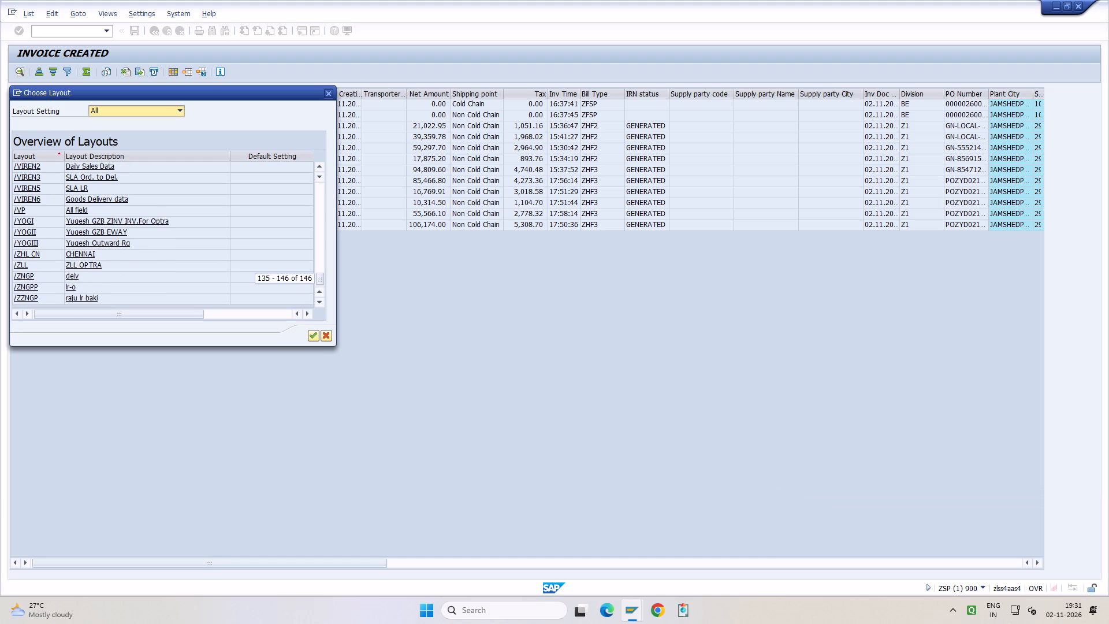
{"action": "scroll", "coordinate": [87, 236], "scroll_direction": "down", "scroll_amount": 2}
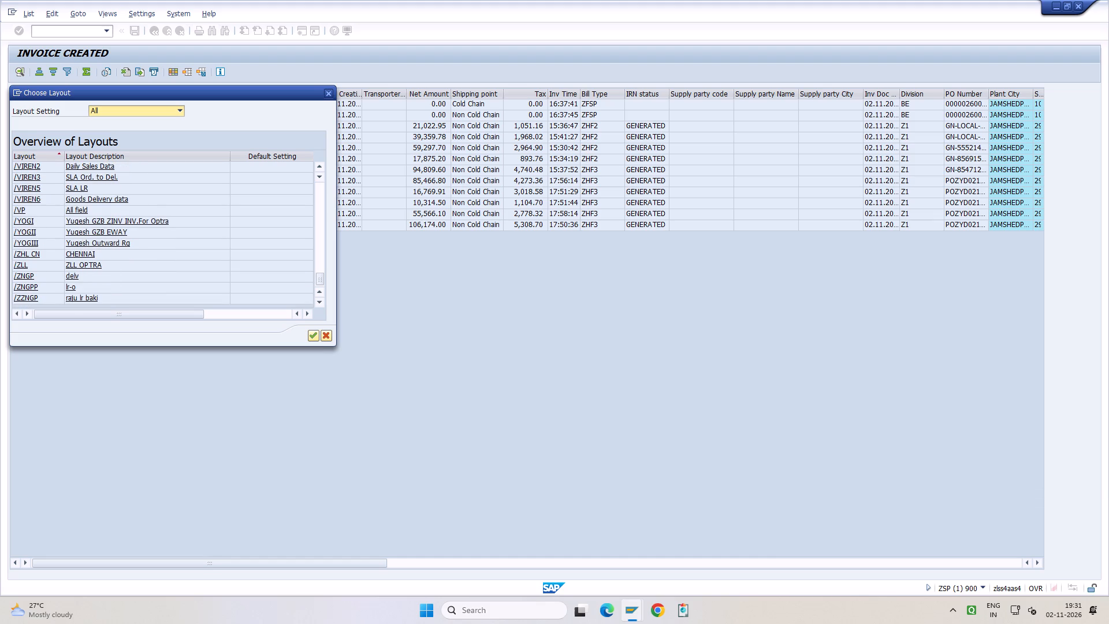
{"action": "scroll", "coordinate": [82, 240], "scroll_direction": "down", "scroll_amount": 2}
{"action": "scroll", "coordinate": [82, 240], "scroll_direction": "up", "scroll_amount": 3}
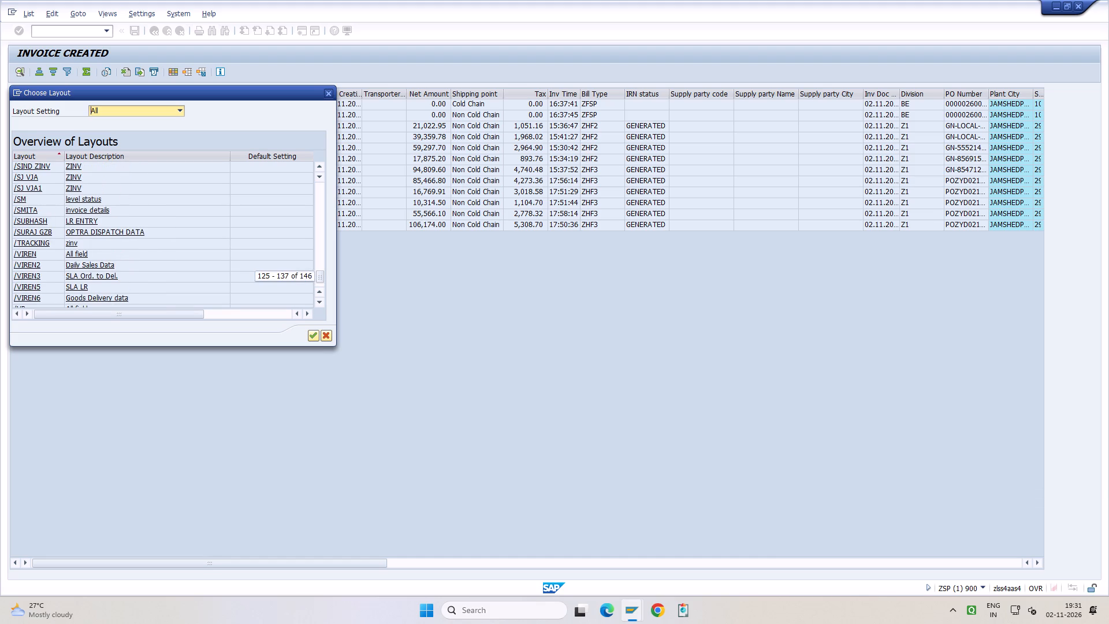
{"action": "scroll", "coordinate": [82, 240], "scroll_direction": "up", "scroll_amount": 1}
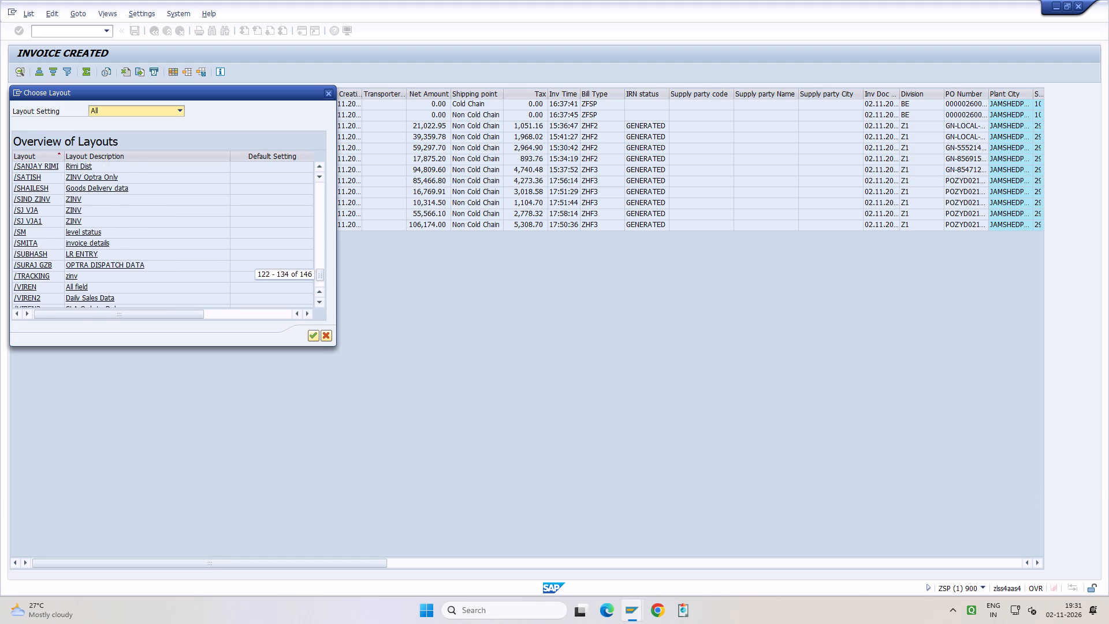
{"action": "scroll", "coordinate": [82, 240], "scroll_direction": "up", "scroll_amount": 2}
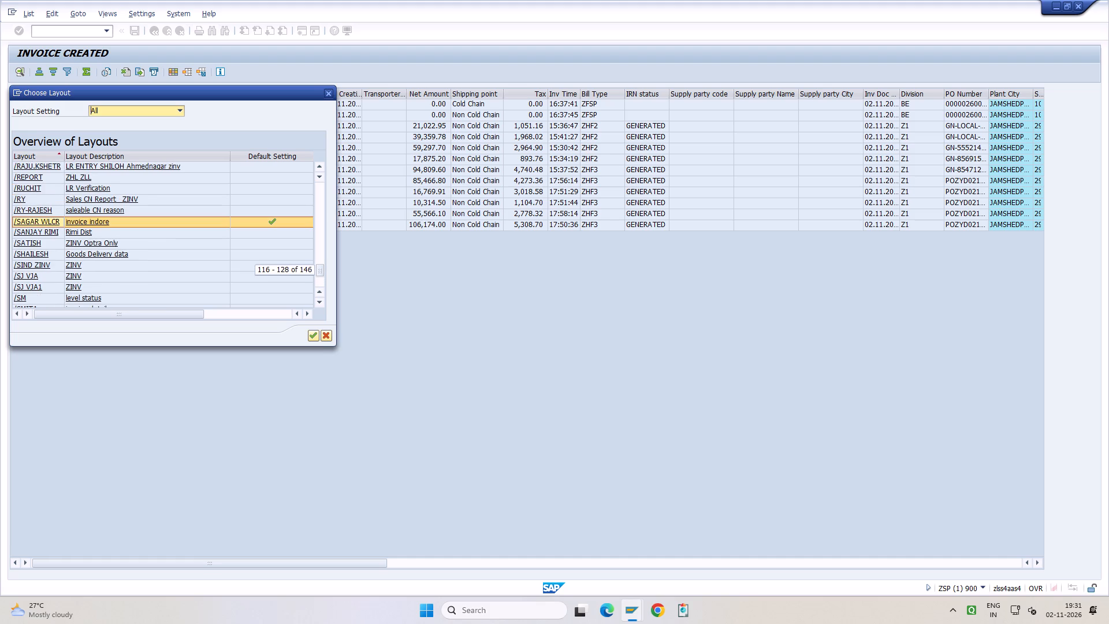
{"action": "scroll", "coordinate": [82, 240], "scroll_direction": "up", "scroll_amount": 2}
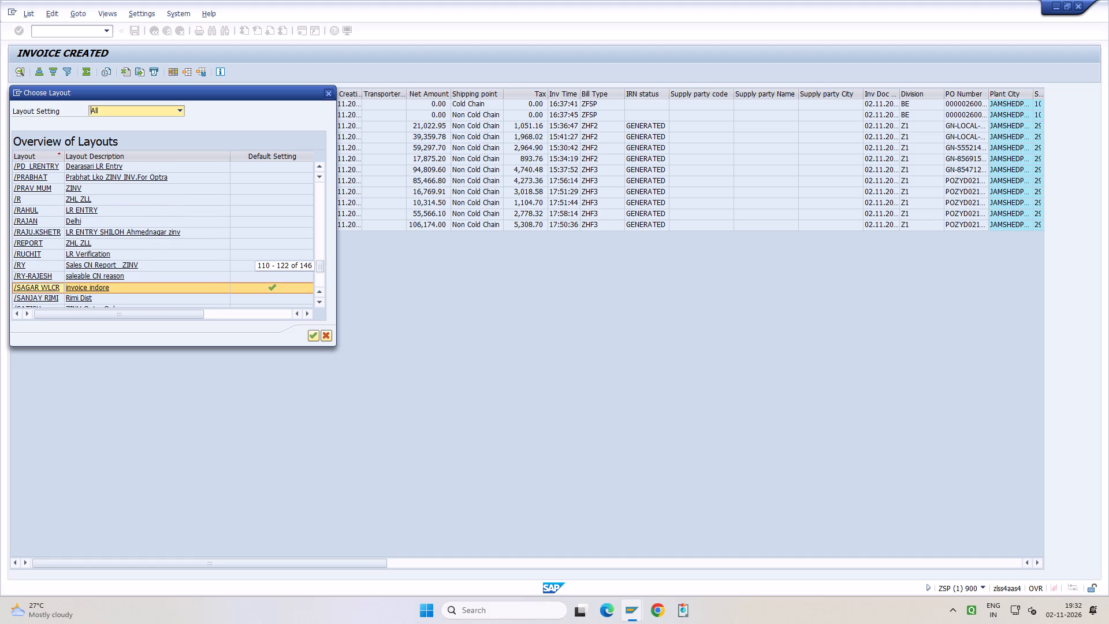
{"action": "scroll", "coordinate": [82, 240], "scroll_direction": "up", "scroll_amount": 2}
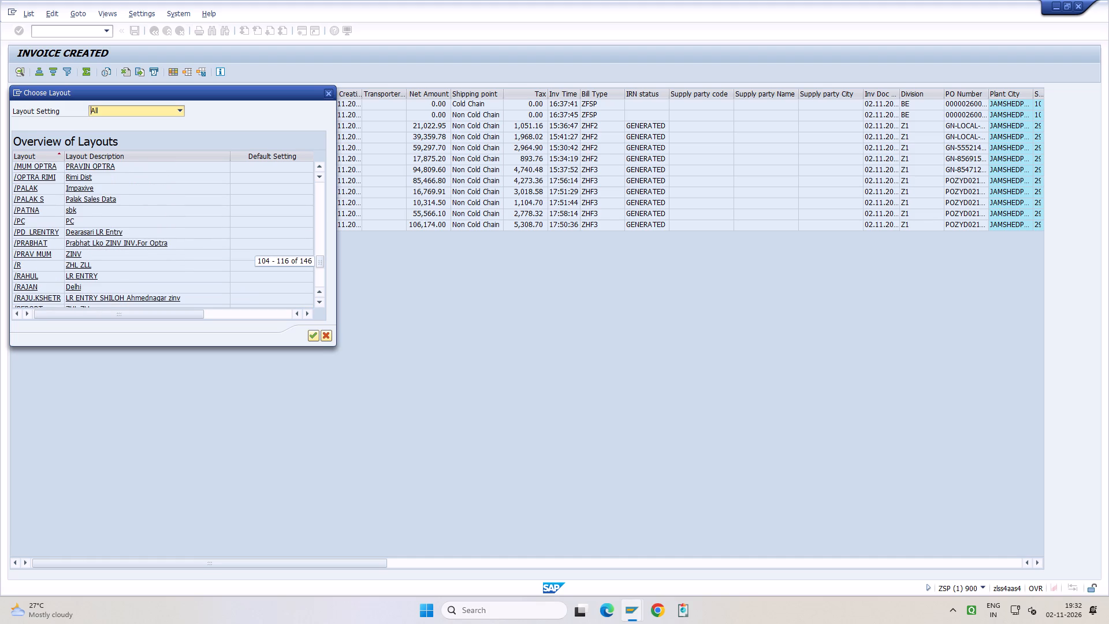
{"action": "scroll", "coordinate": [82, 240], "scroll_direction": "up", "scroll_amount": 2}
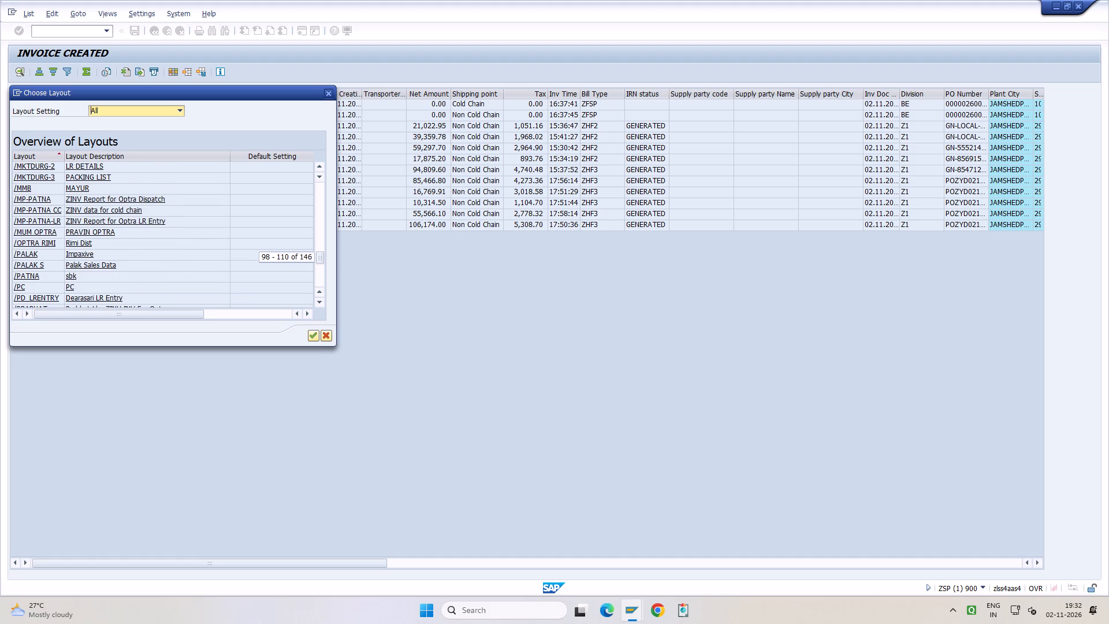
{"action": "scroll", "coordinate": [82, 240], "scroll_direction": "up", "scroll_amount": 2}
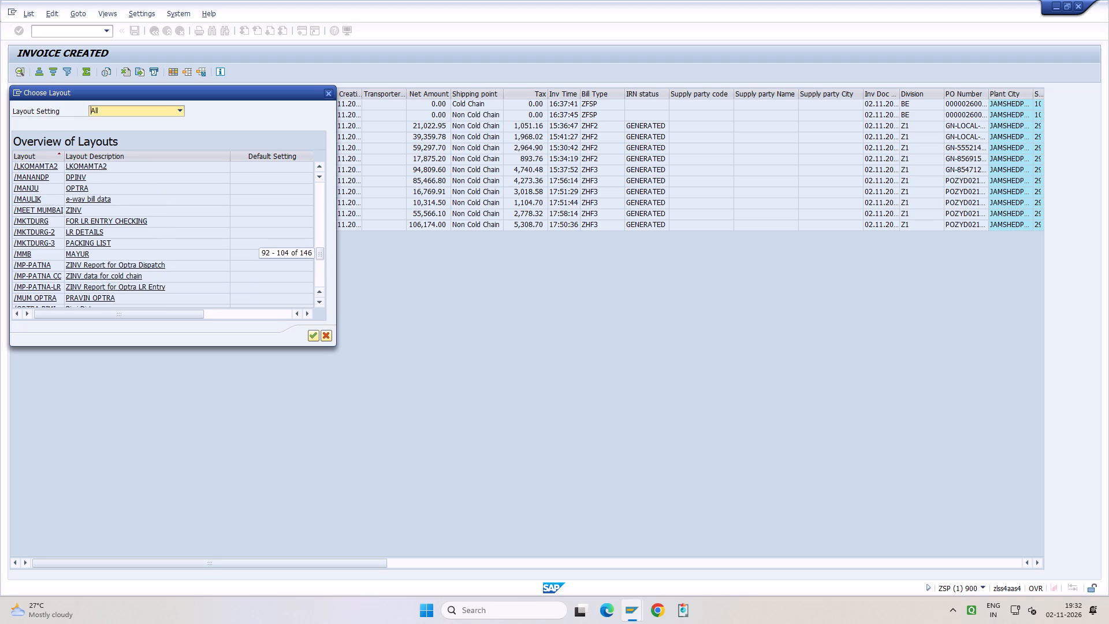
{"action": "scroll", "coordinate": [82, 240], "scroll_direction": "up", "scroll_amount": 1}
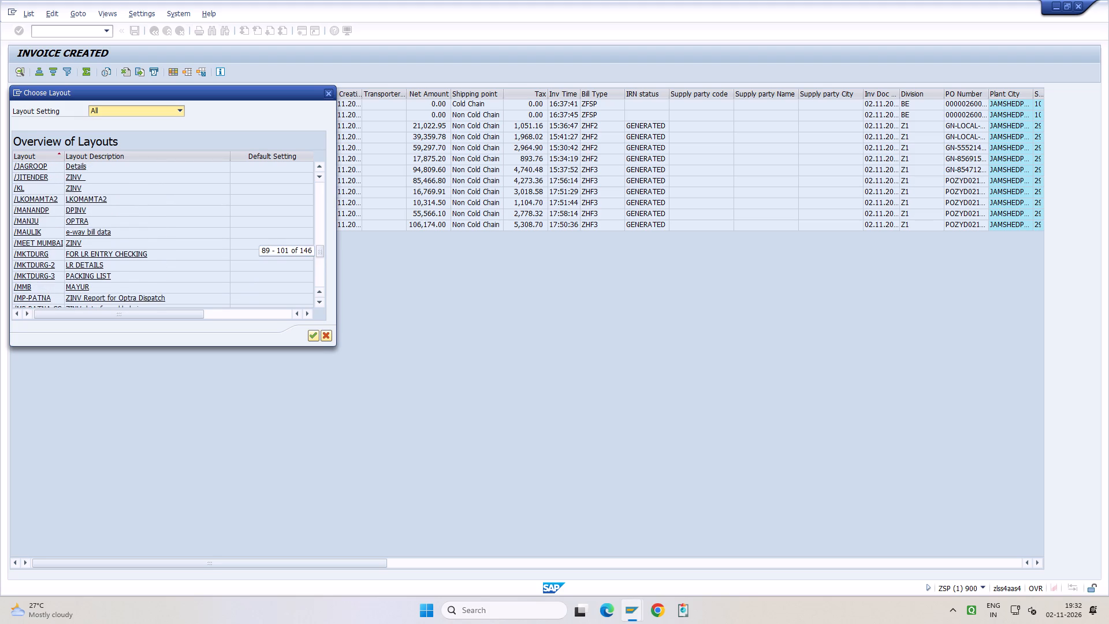
{"action": "scroll", "coordinate": [82, 240], "scroll_direction": "up", "scroll_amount": 2}
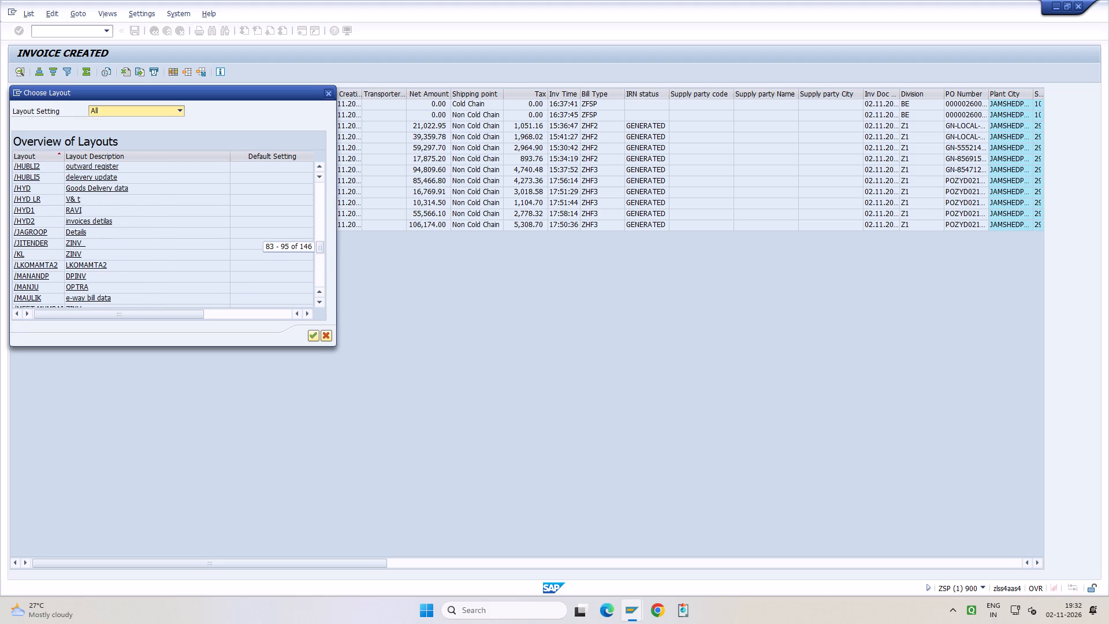
{"action": "scroll", "coordinate": [87, 206], "scroll_direction": "up", "scroll_amount": 2}
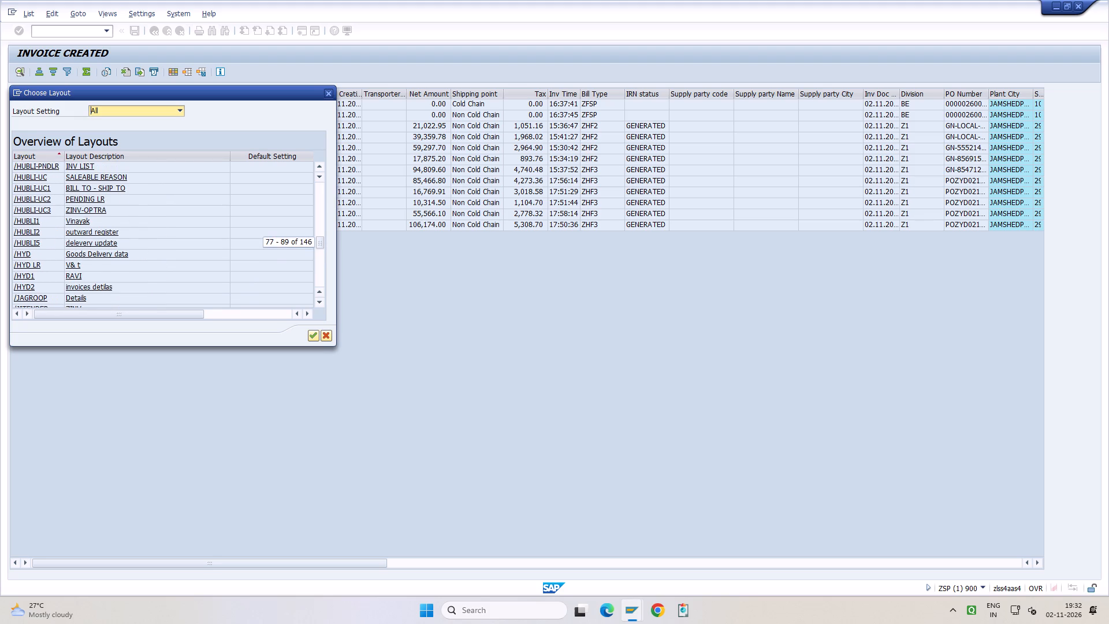
{"action": "scroll", "coordinate": [87, 206], "scroll_direction": "up", "scroll_amount": 2}
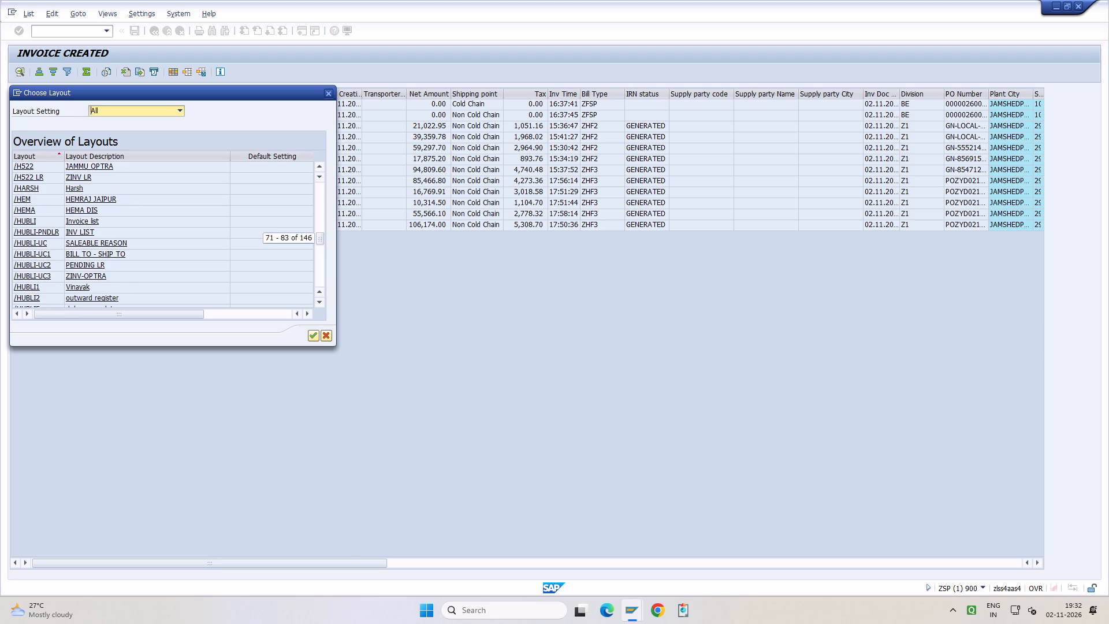
{"action": "left_click", "coordinate": [79, 188]}
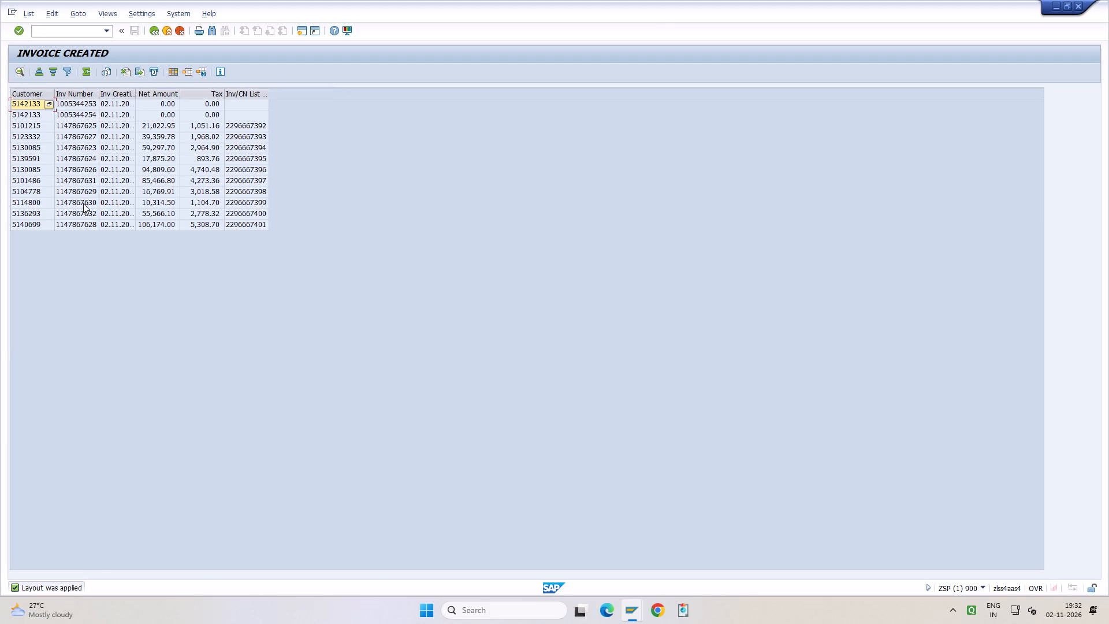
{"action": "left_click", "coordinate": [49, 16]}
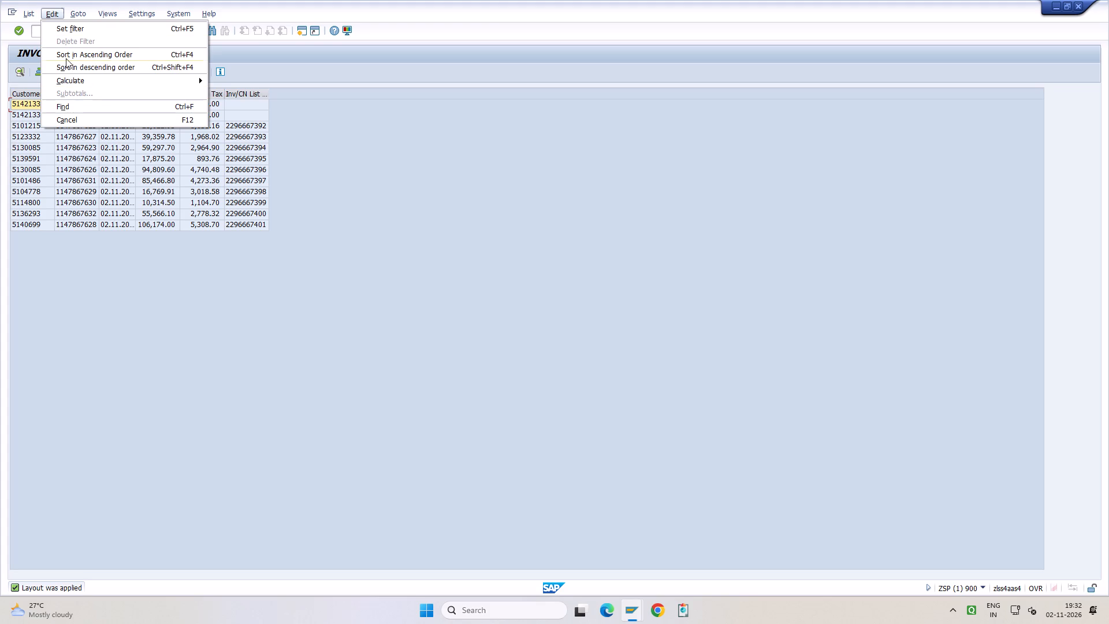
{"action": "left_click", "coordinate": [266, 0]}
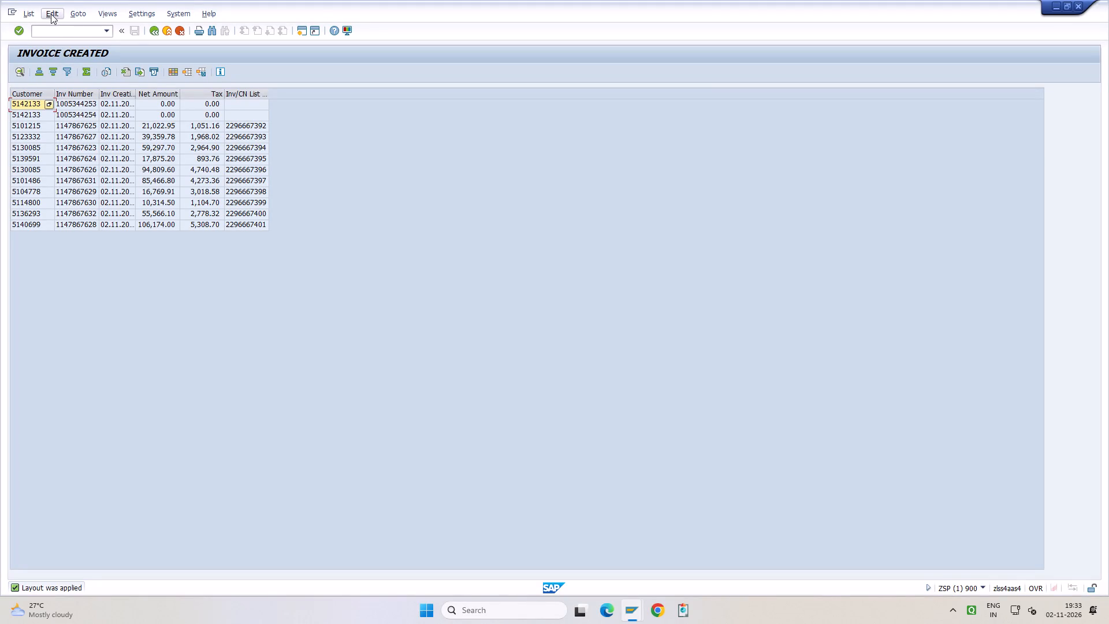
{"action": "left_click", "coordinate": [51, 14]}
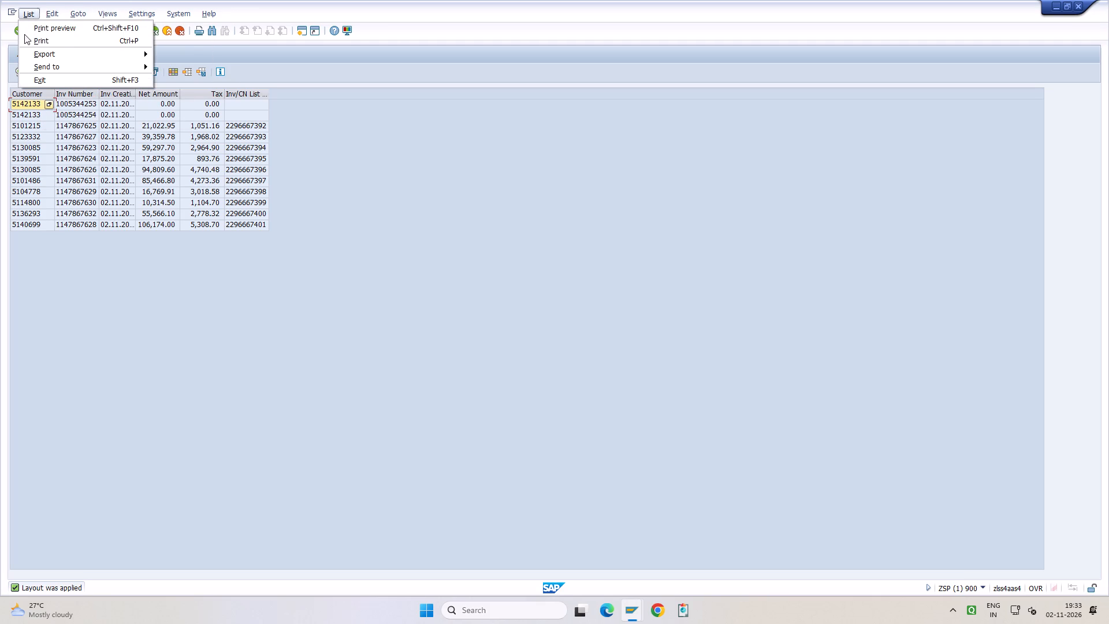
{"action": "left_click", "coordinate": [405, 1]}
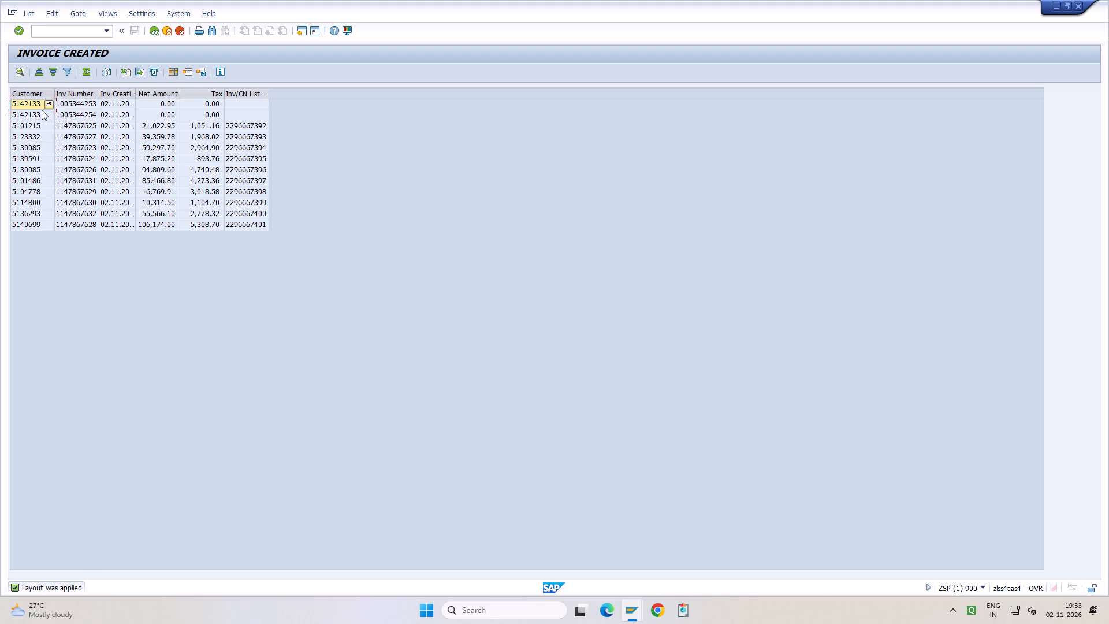
Export the Invoice Created list as a Microsoft Excel (*.xlsx) spreadsheet and save it on the Desktop as AAAAAAA.
{"action": "left_click", "coordinate": [31, 13]}
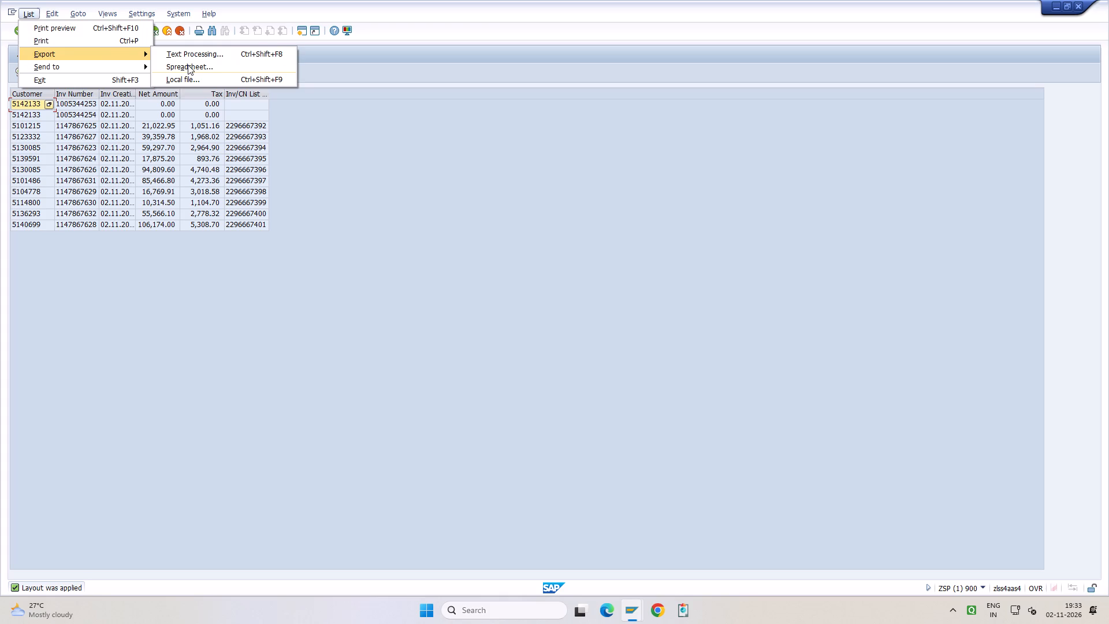
{"action": "left_click", "coordinate": [188, 65]}
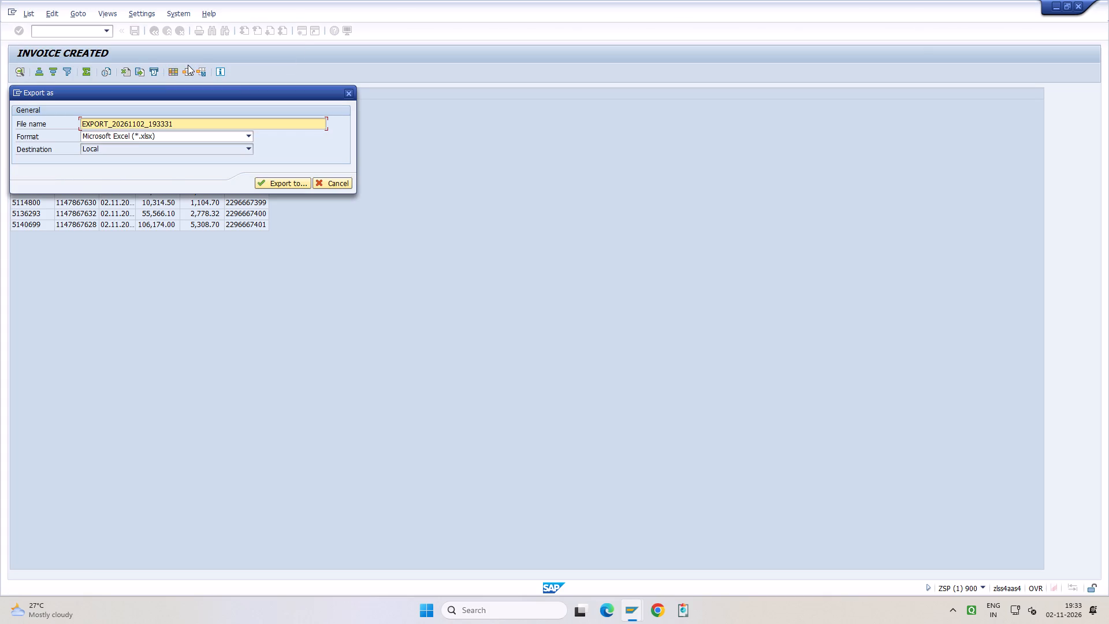
{"action": "left_click", "coordinate": [287, 181]}
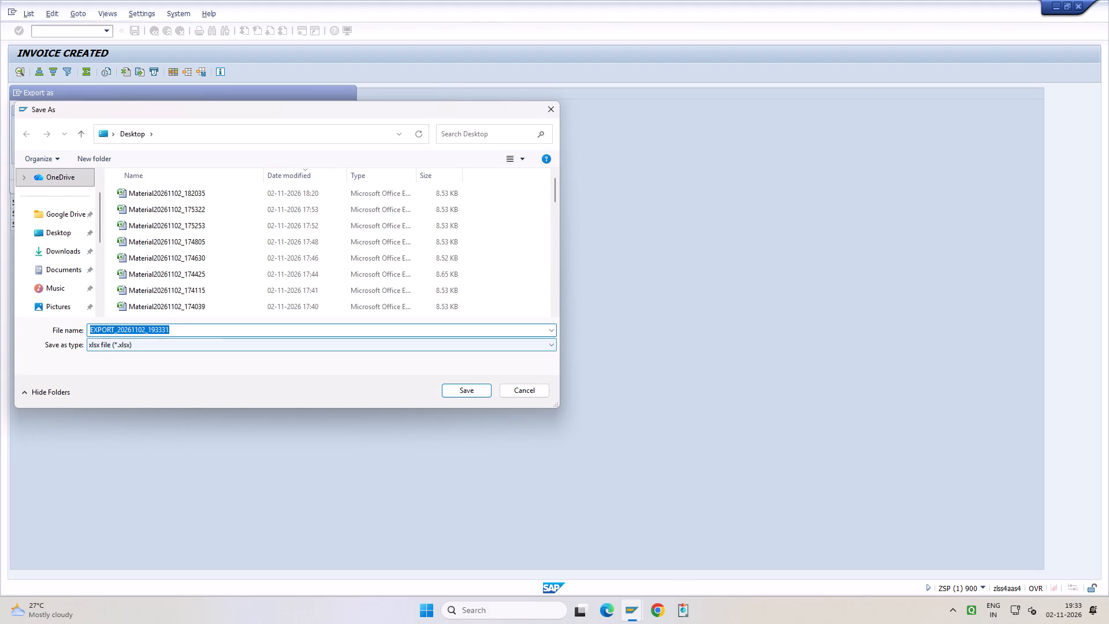
{"action": "left_click", "coordinate": [62, 235]}
{"action": "left_click", "coordinate": [185, 329]}
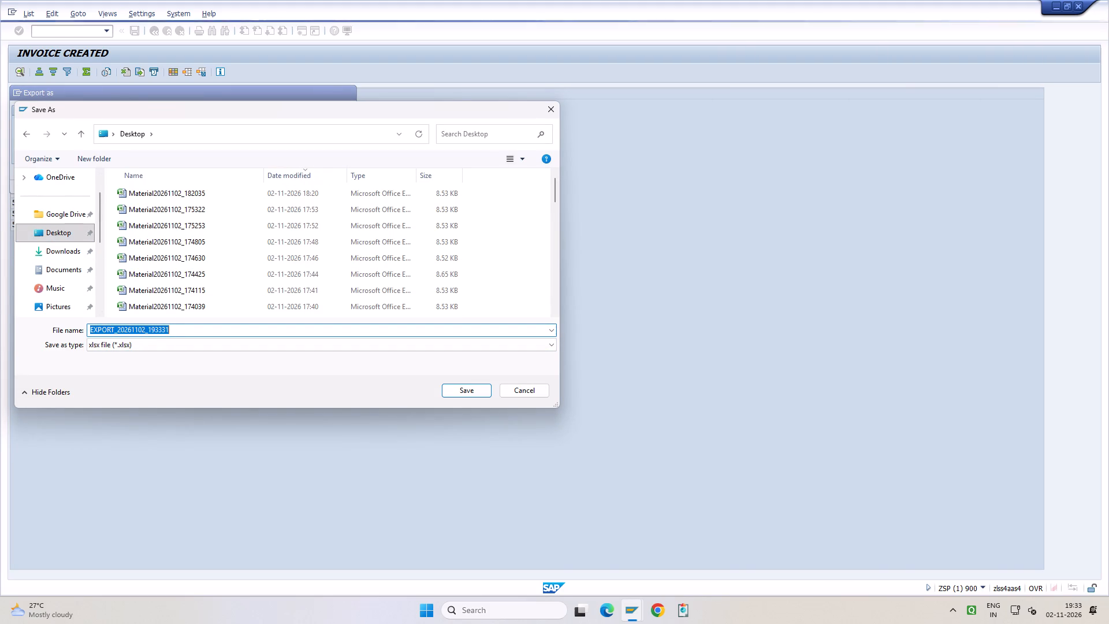
{"action": "key", "text": "BackSpace"}
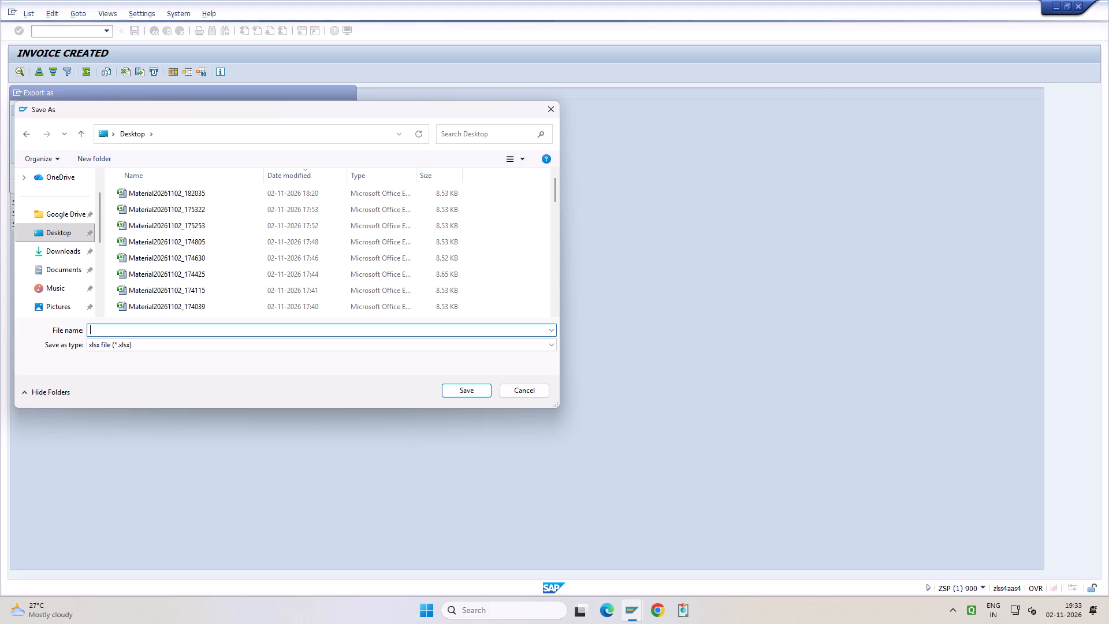
{"action": "type", "text": "AAAAAAA"}
{"action": "left_click", "coordinate": [475, 388]}
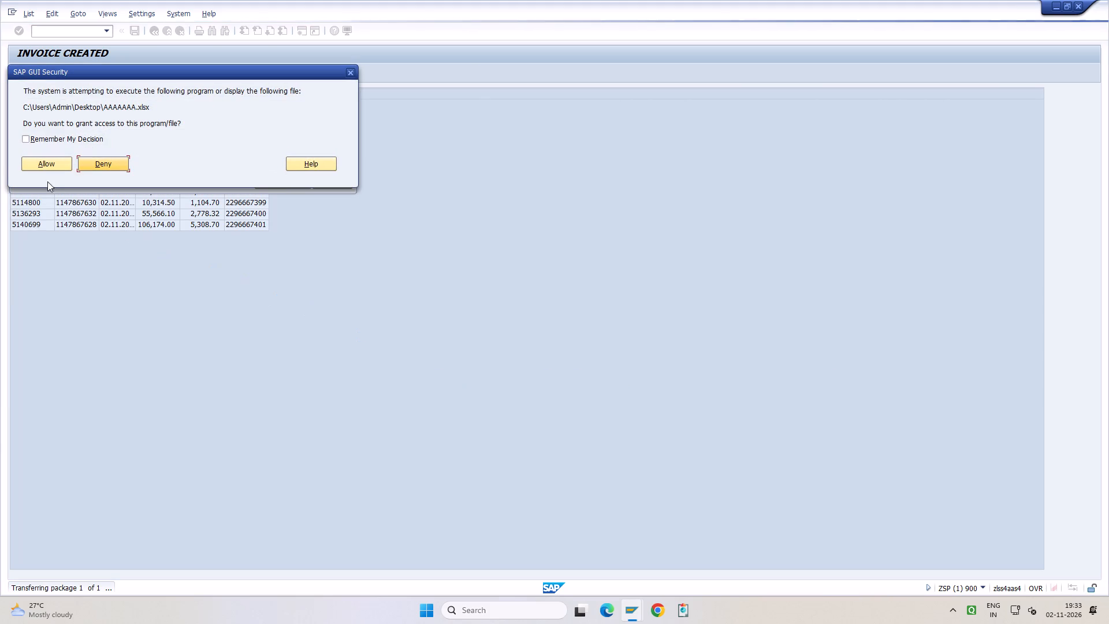
Grant SAP access to open the exported AAAAAAA.xlsx file.
{"action": "left_click", "coordinate": [43, 164]}
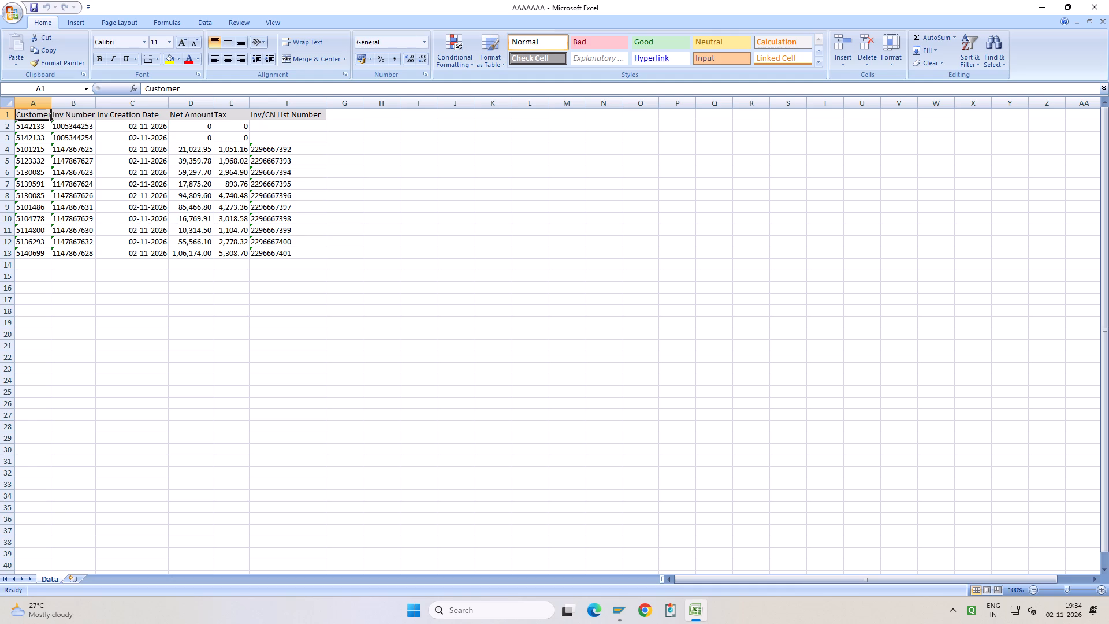
Minimize the AAAAAAA workbook and the SAP Invoice Created window to get back to the desktop.
{"action": "left_click", "coordinate": [1040, 1]}
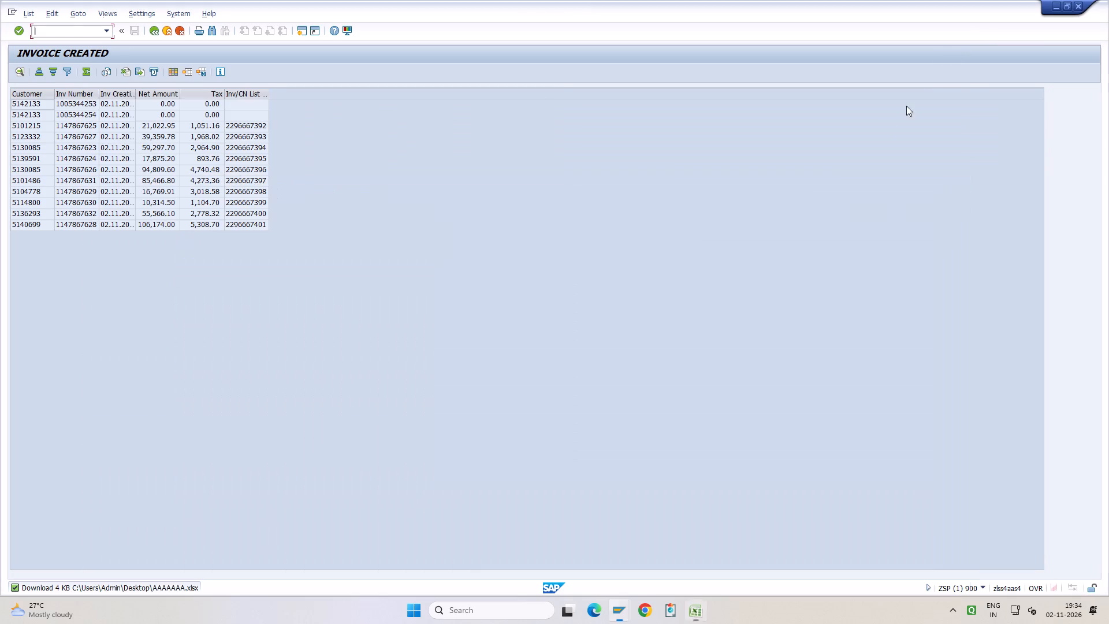
{"action": "left_click", "coordinate": [1056, 0]}
{"action": "left_click", "coordinate": [1056, 3]}
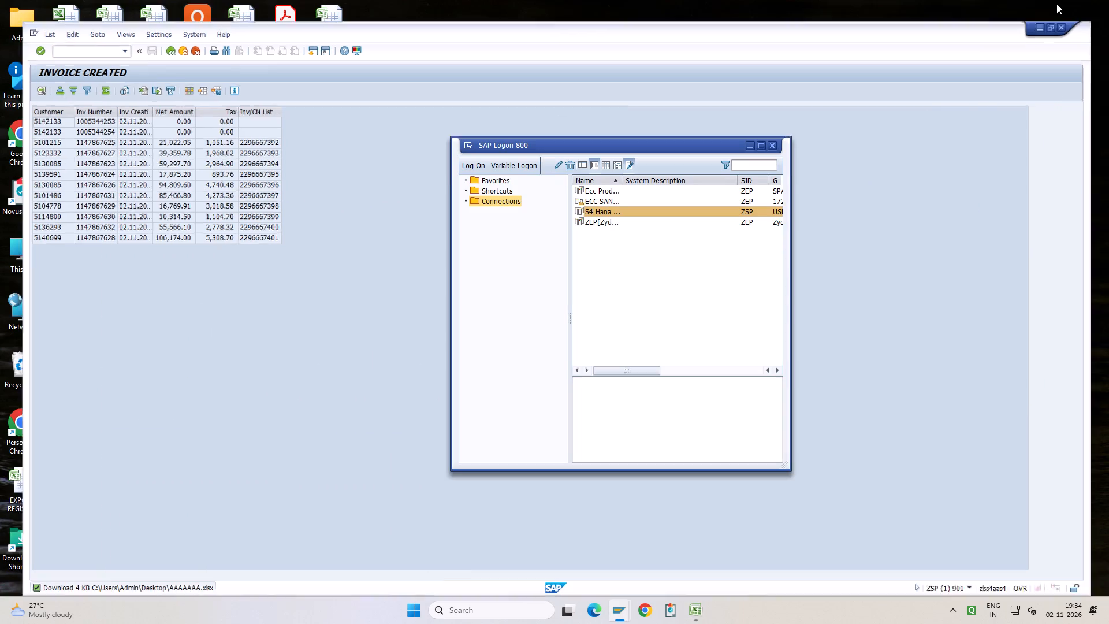
{"action": "left_click", "coordinate": [937, 147]}
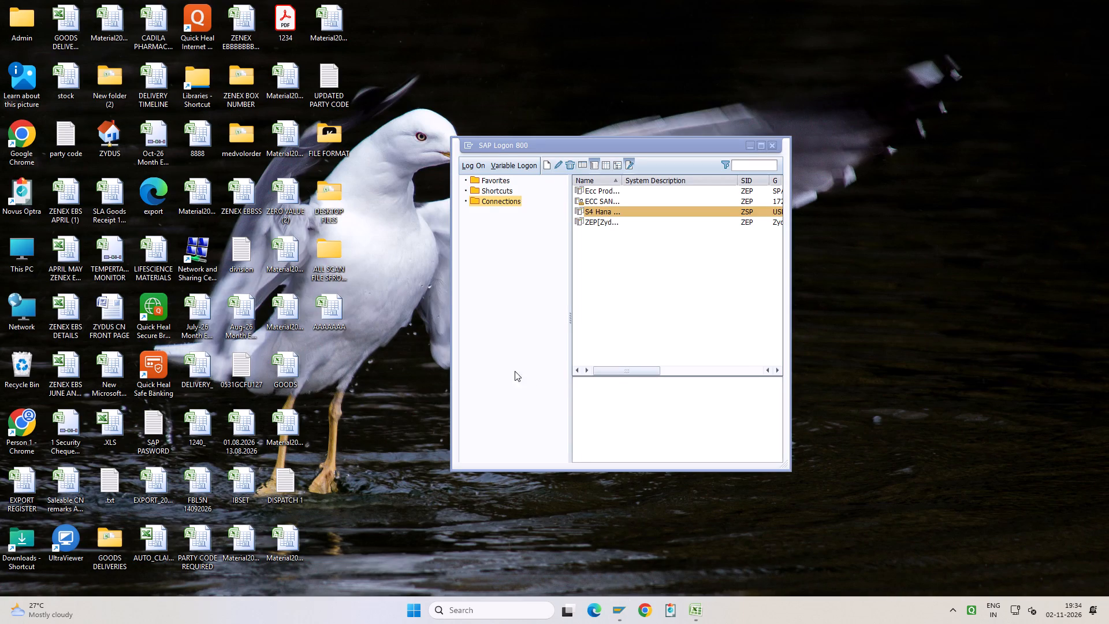
{"action": "left_click", "coordinate": [374, 340]}
Launch Novus Optra and go to the password entry of its logon.
{"action": "left_click", "coordinate": [671, 607]}
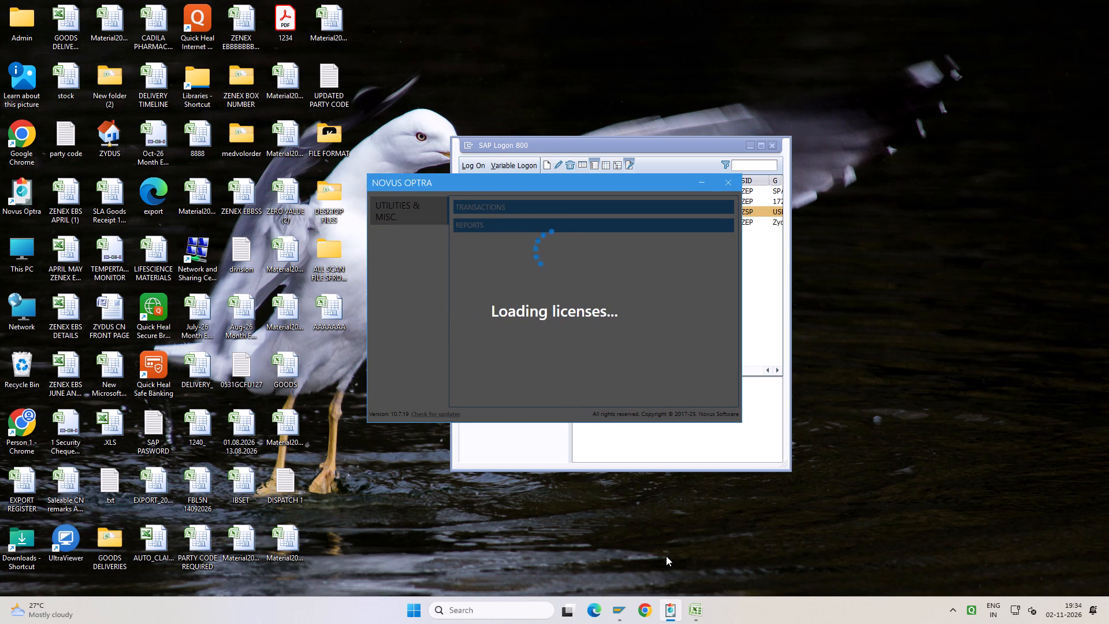
{"action": "left_click", "coordinate": [550, 297]}
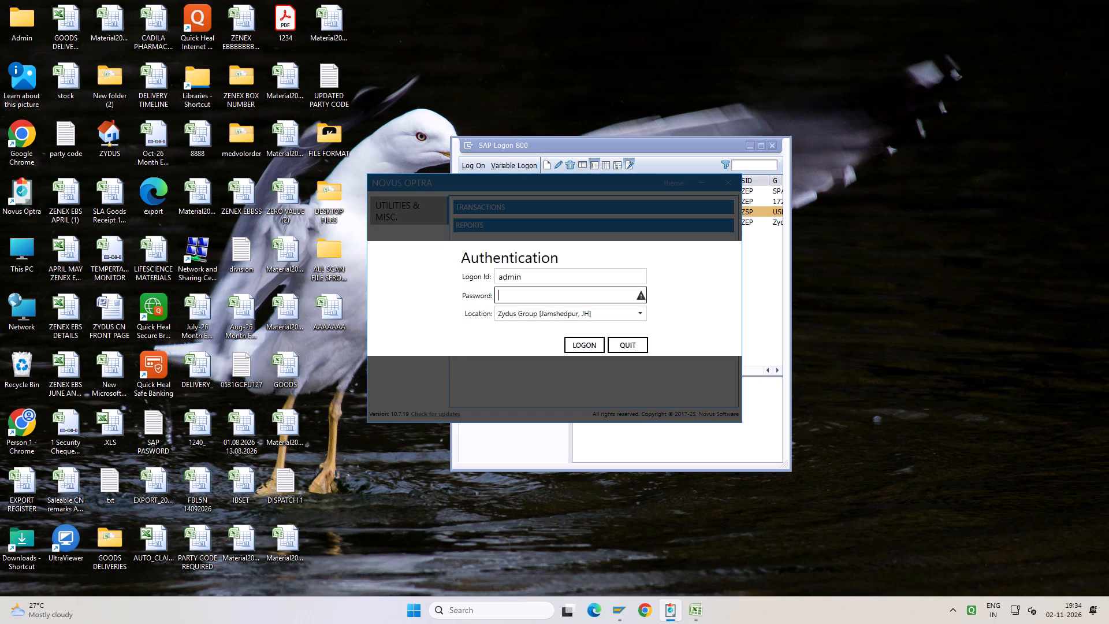
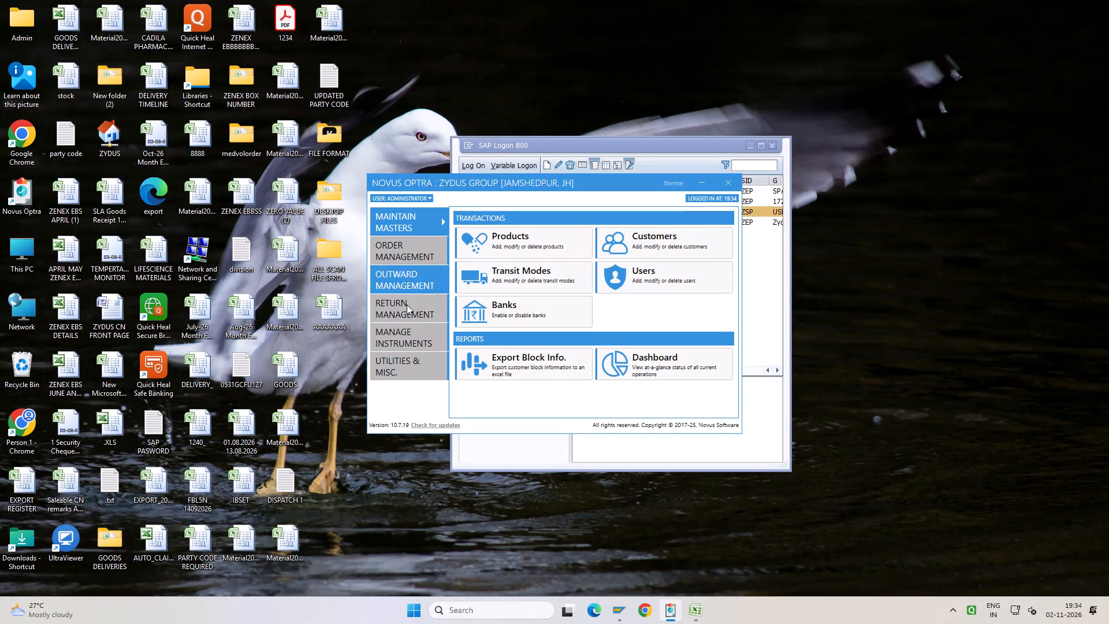
In the Outward Register, import the invoice details from the Desktop file AAAAAAA.xlsx using the preset column mapping.
{"action": "left_click", "coordinate": [400, 276]}
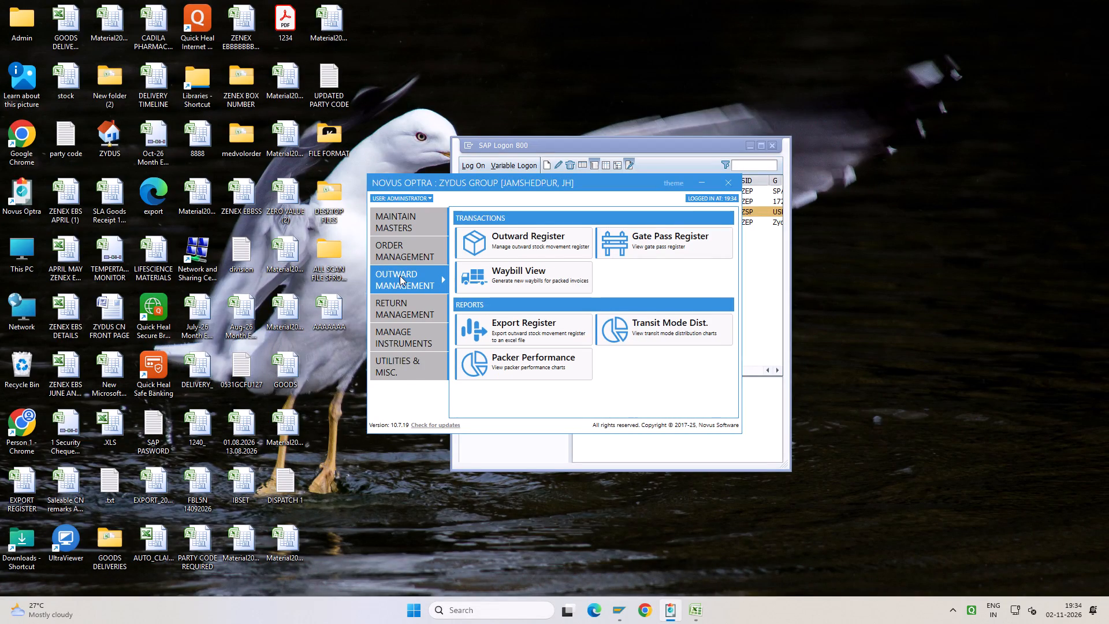
{"action": "double_click", "coordinate": [489, 242]}
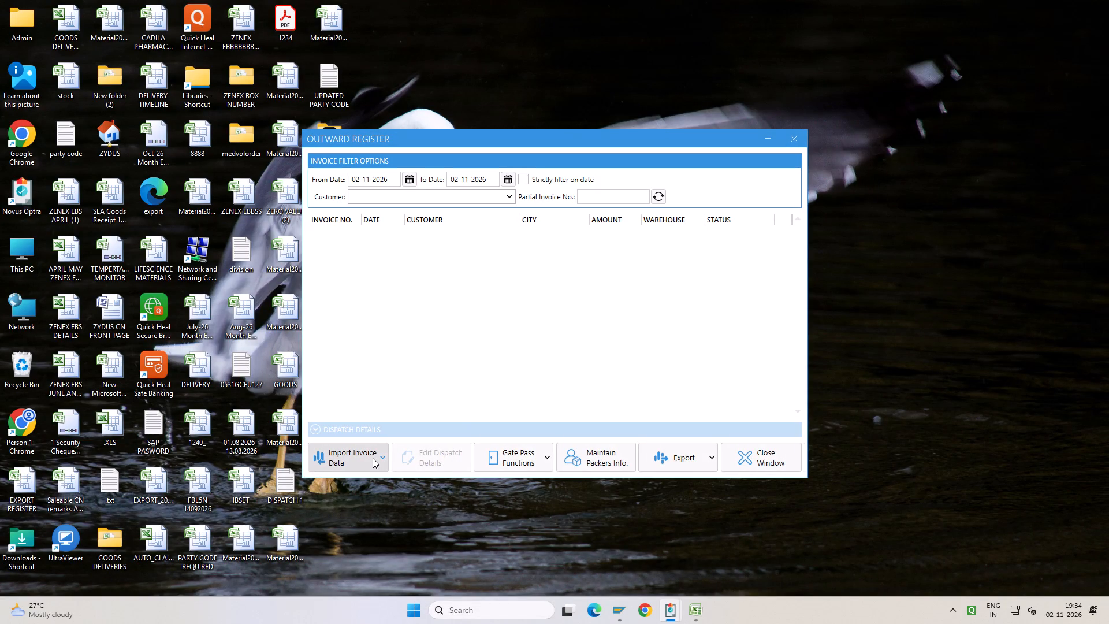
{"action": "left_click", "coordinate": [373, 458]}
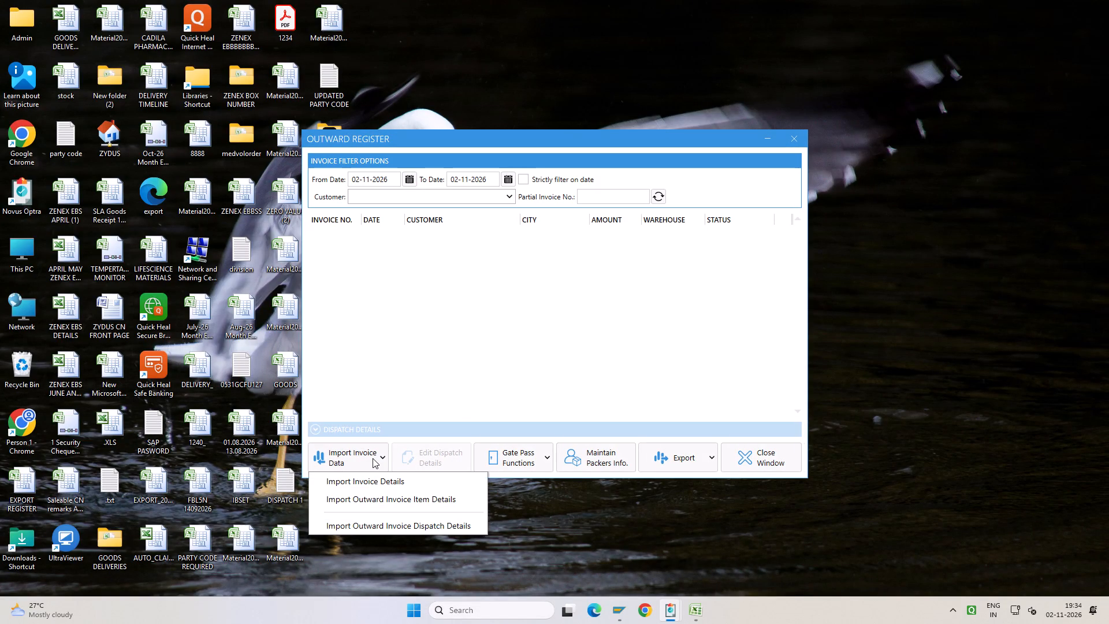
{"action": "left_click", "coordinate": [371, 481]}
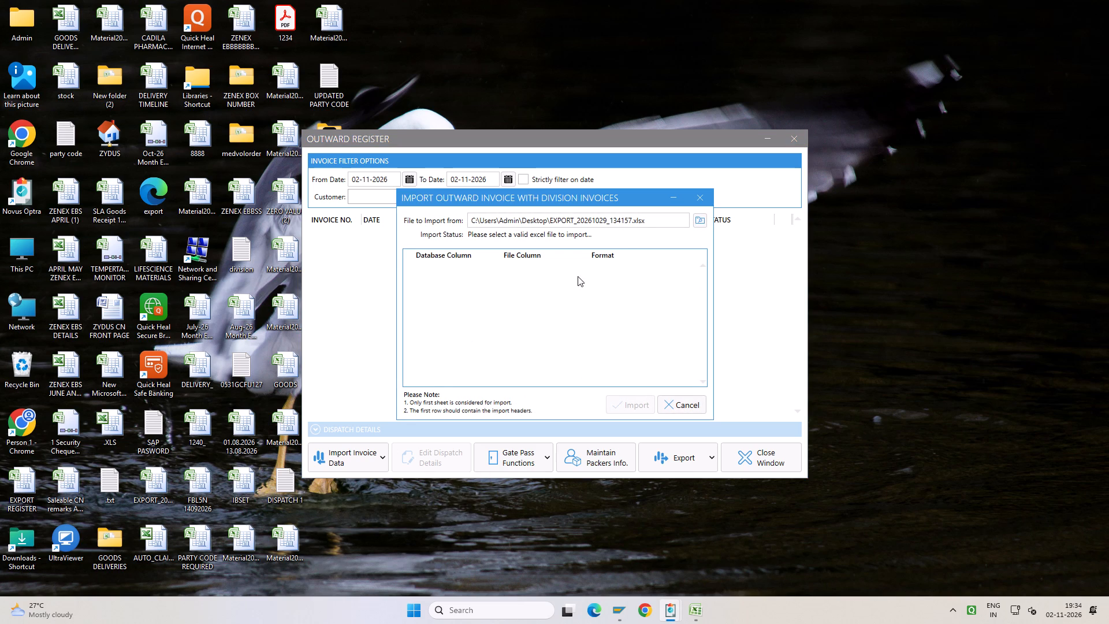
{"action": "left_click", "coordinate": [700, 220]}
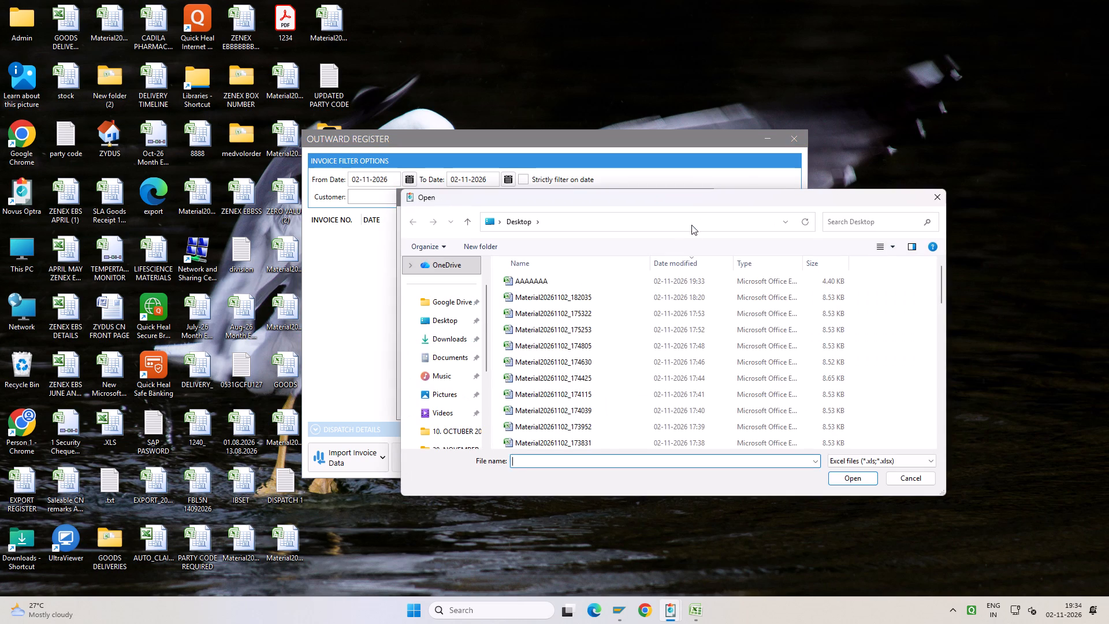
{"action": "left_click", "coordinate": [530, 283]}
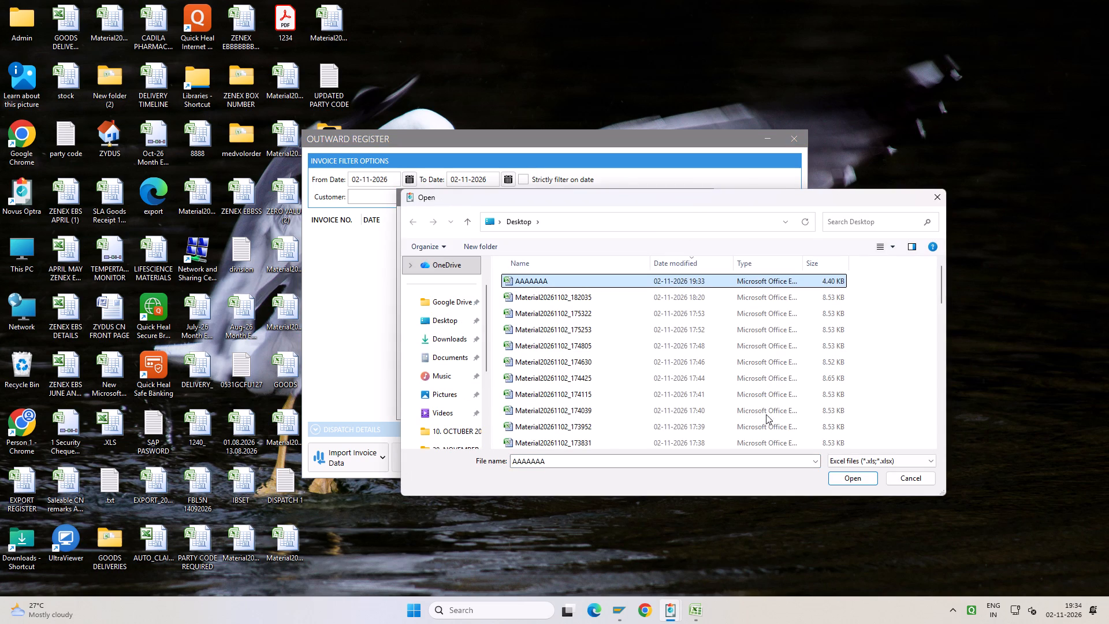
{"action": "left_click", "coordinate": [840, 474]}
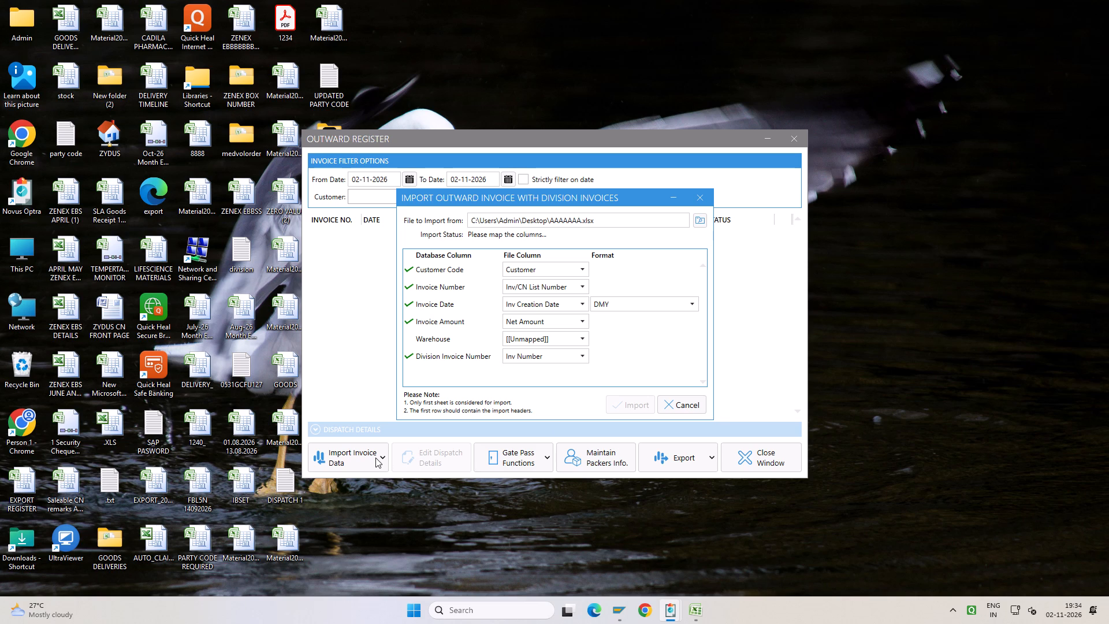
{"action": "triple_click", "coordinate": [626, 403]}
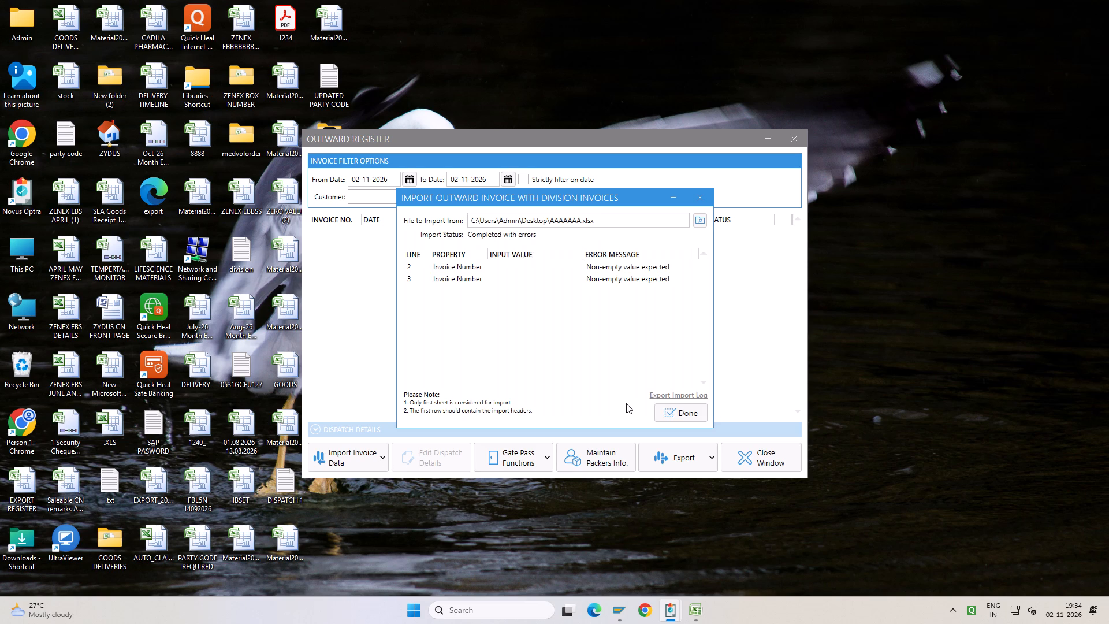
{"action": "left_click", "coordinate": [674, 412]}
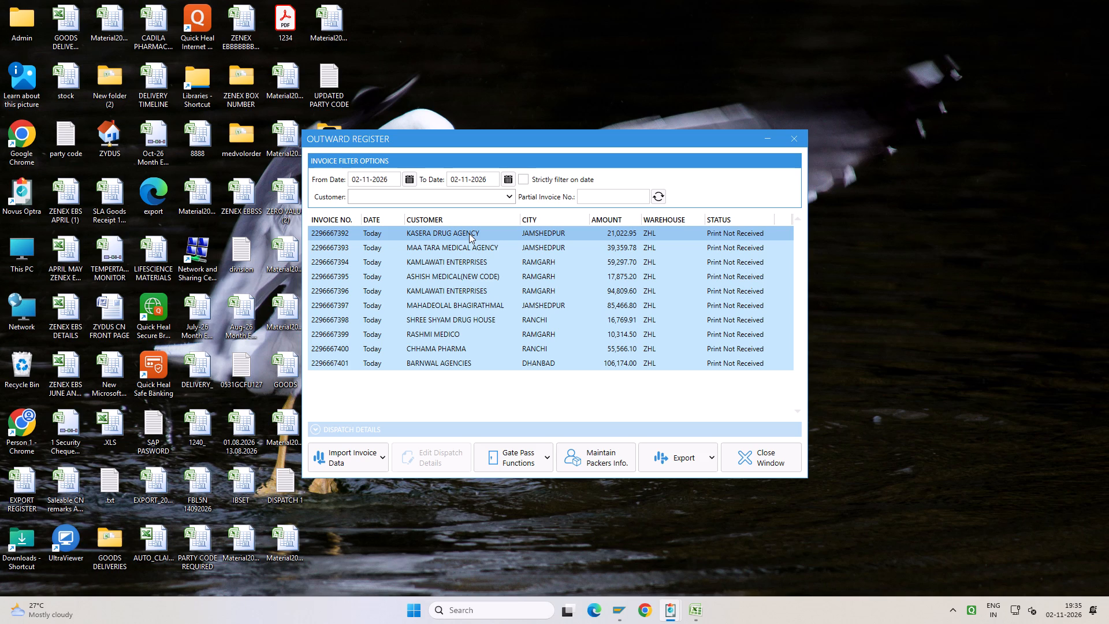
Switch to SAP, log off from the Invoice Created session and close SAP Logon.
{"action": "left_click", "coordinate": [623, 613]}
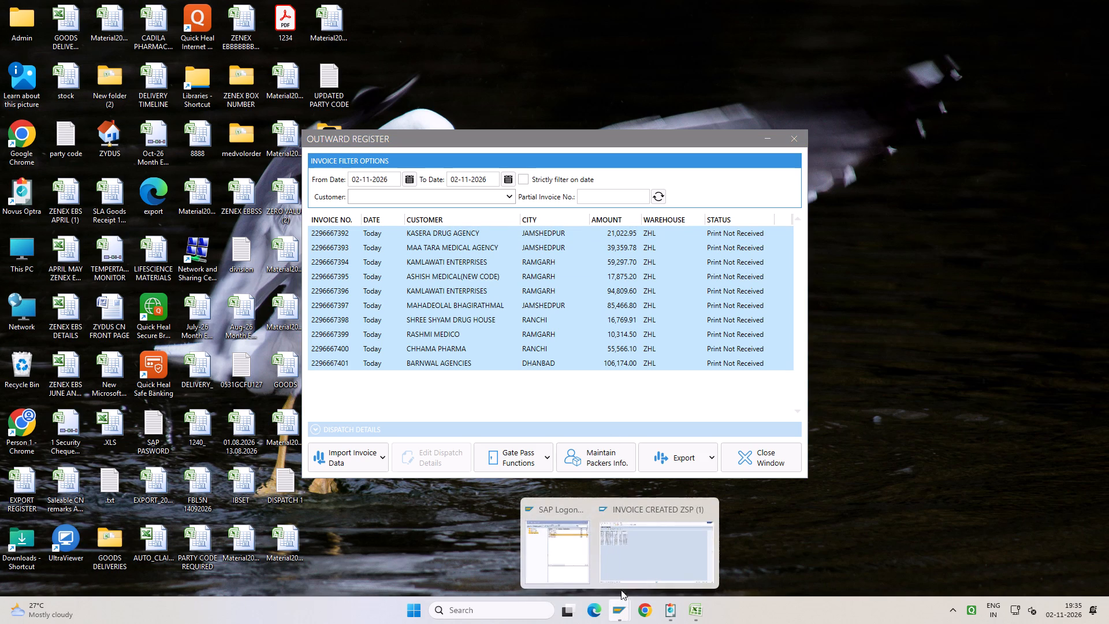
{"action": "left_click", "coordinate": [626, 571]}
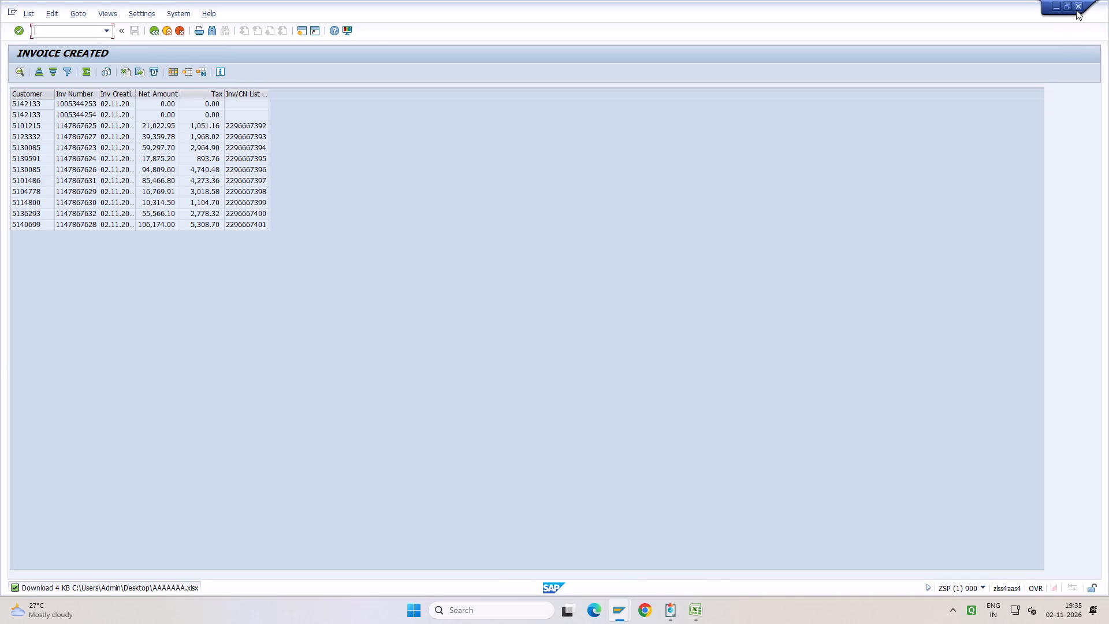
{"action": "left_click", "coordinate": [1076, 10]}
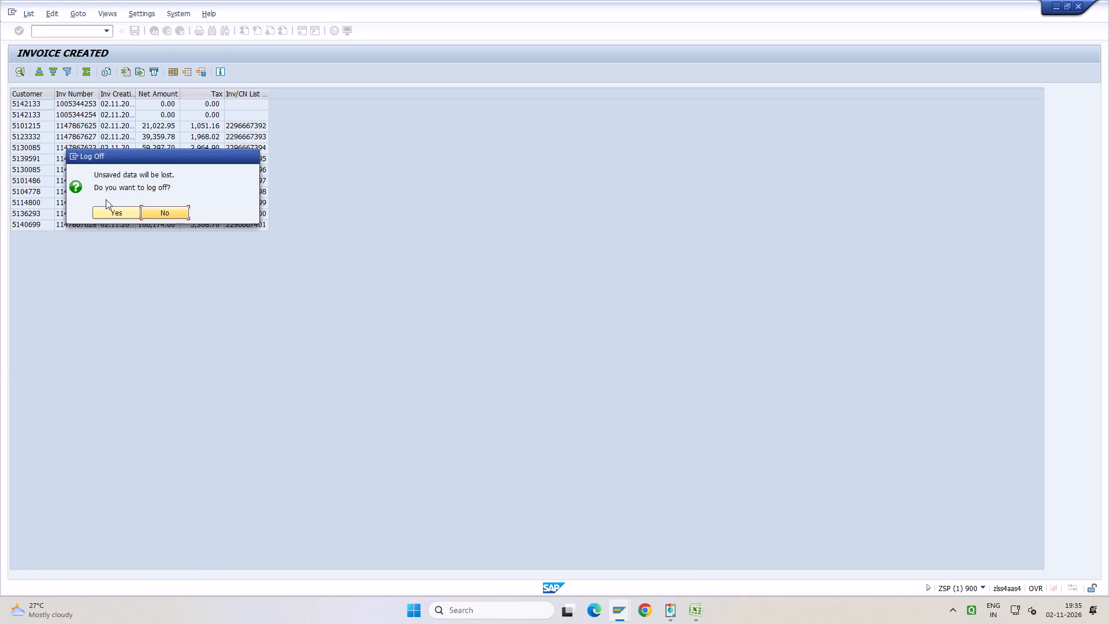
{"action": "left_click", "coordinate": [122, 210]}
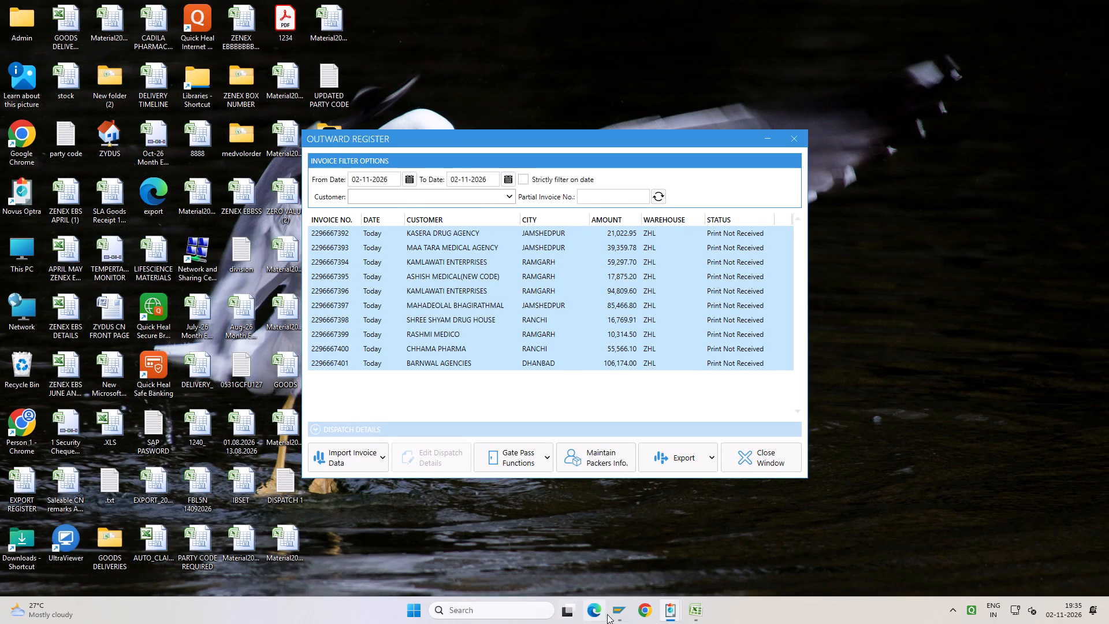
{"action": "left_click", "coordinate": [620, 610]}
{"action": "left_click", "coordinate": [771, 146]}
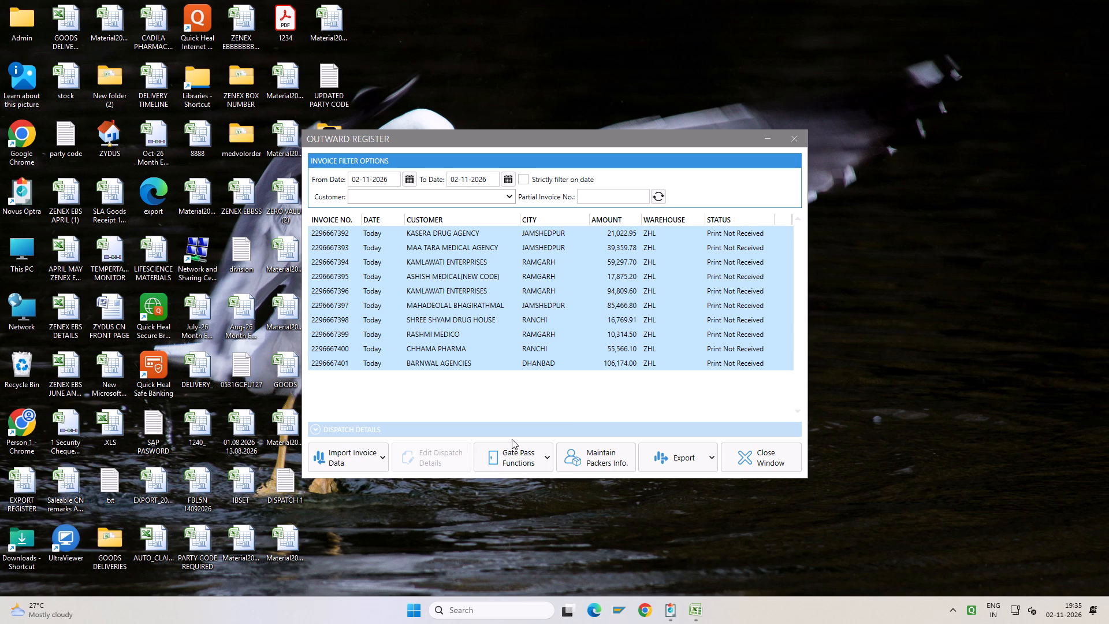
{"action": "left_click", "coordinate": [347, 265]}
{"action": "key", "text": "Return"}
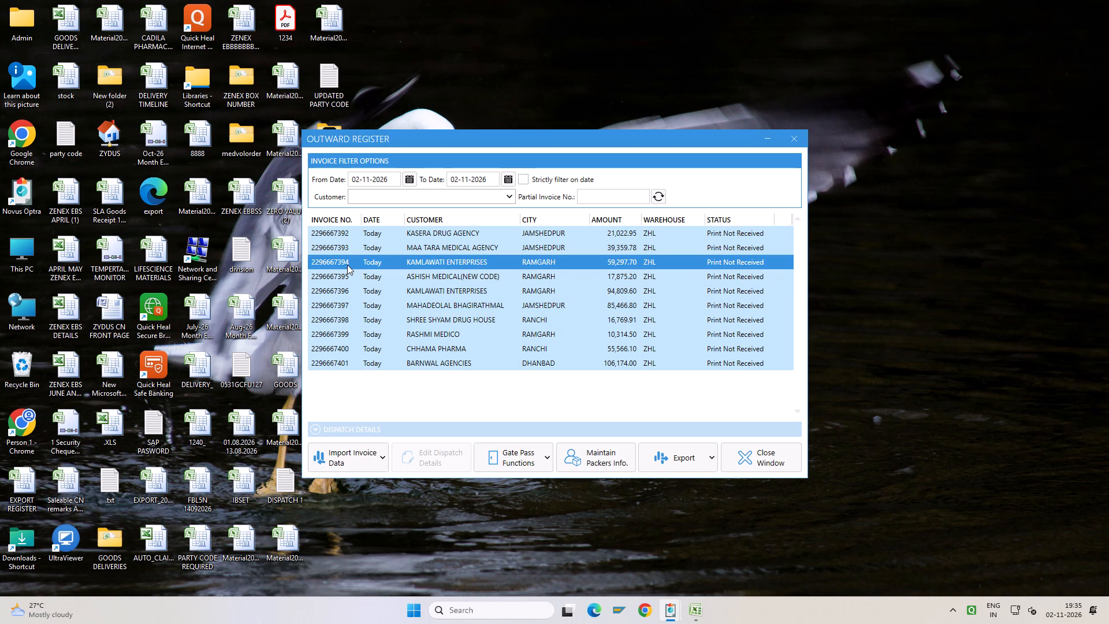
{"action": "key", "text": "Return"}
{"action": "key", "text": "Tab"}
{"action": "key", "text": "Tab"}
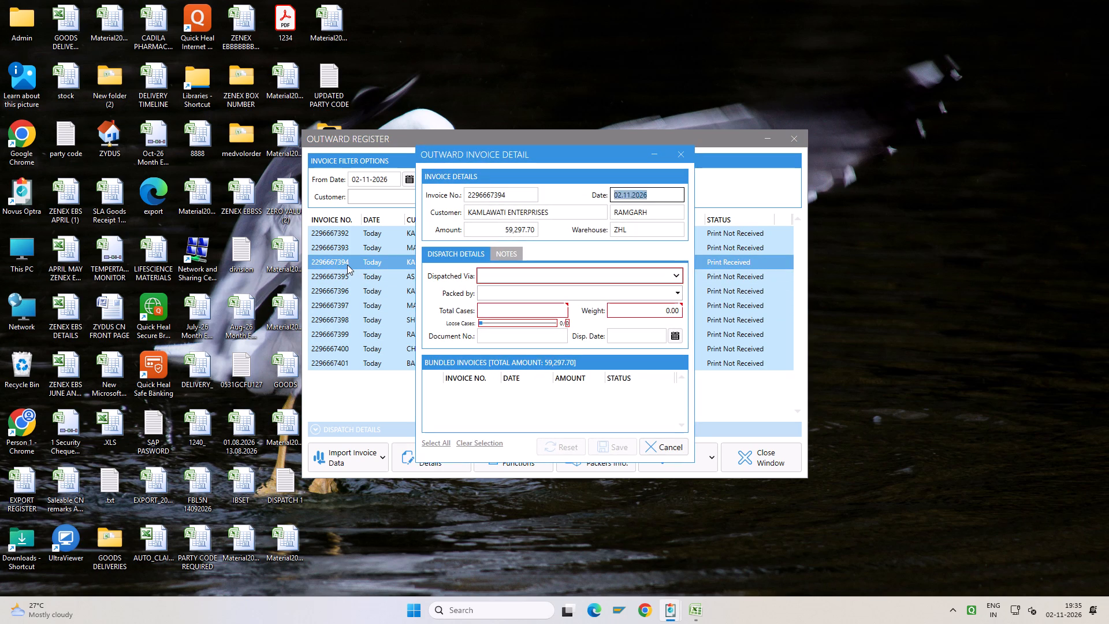
{"action": "key", "text": "Tab"}
{"action": "key", "text": "Tab"}
{"action": "key", "text": "Tab"}
{"action": "key", "text": "Tab"}
{"action": "key", "text": "Tab"}
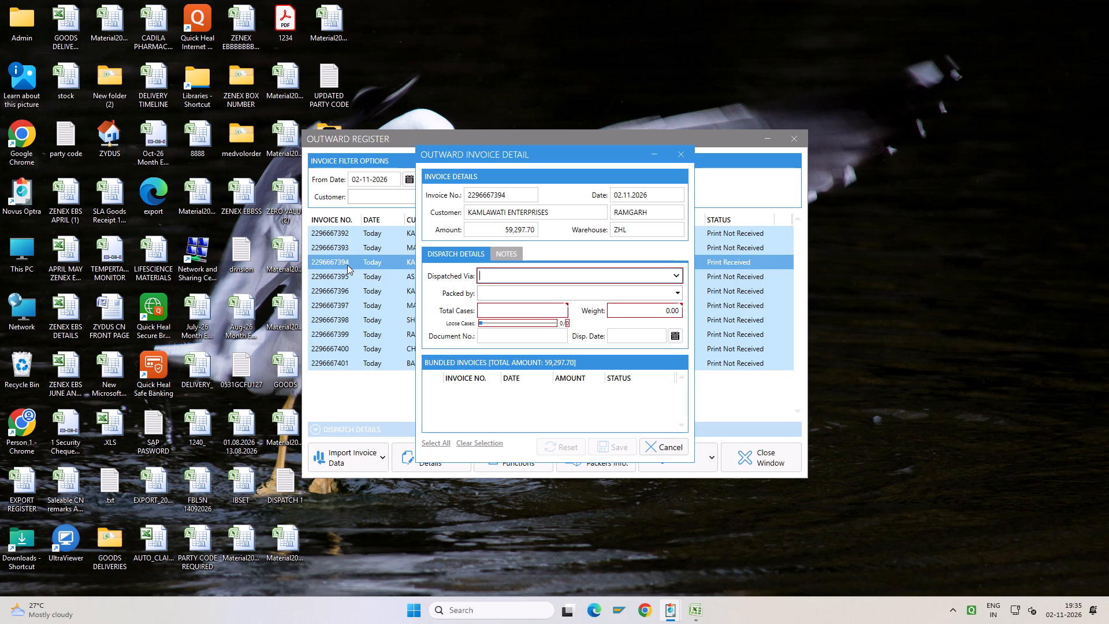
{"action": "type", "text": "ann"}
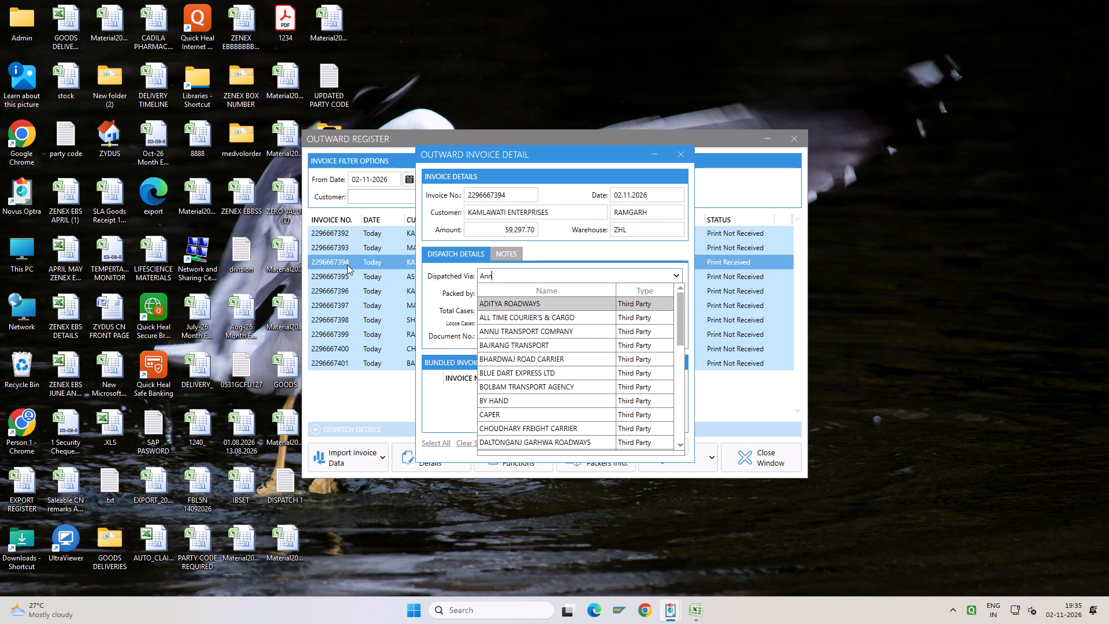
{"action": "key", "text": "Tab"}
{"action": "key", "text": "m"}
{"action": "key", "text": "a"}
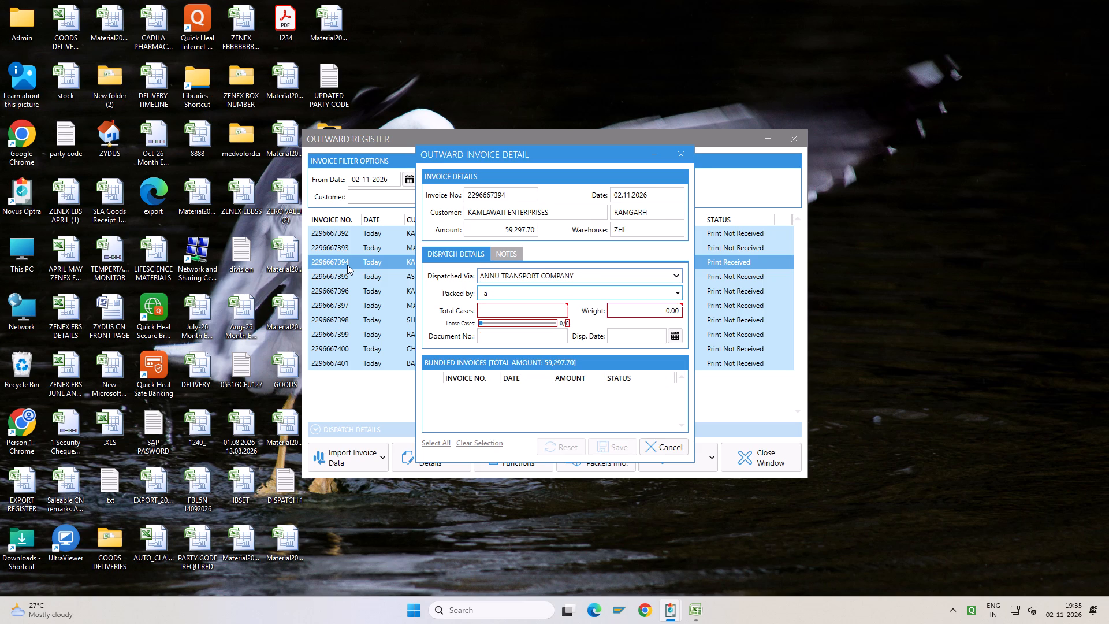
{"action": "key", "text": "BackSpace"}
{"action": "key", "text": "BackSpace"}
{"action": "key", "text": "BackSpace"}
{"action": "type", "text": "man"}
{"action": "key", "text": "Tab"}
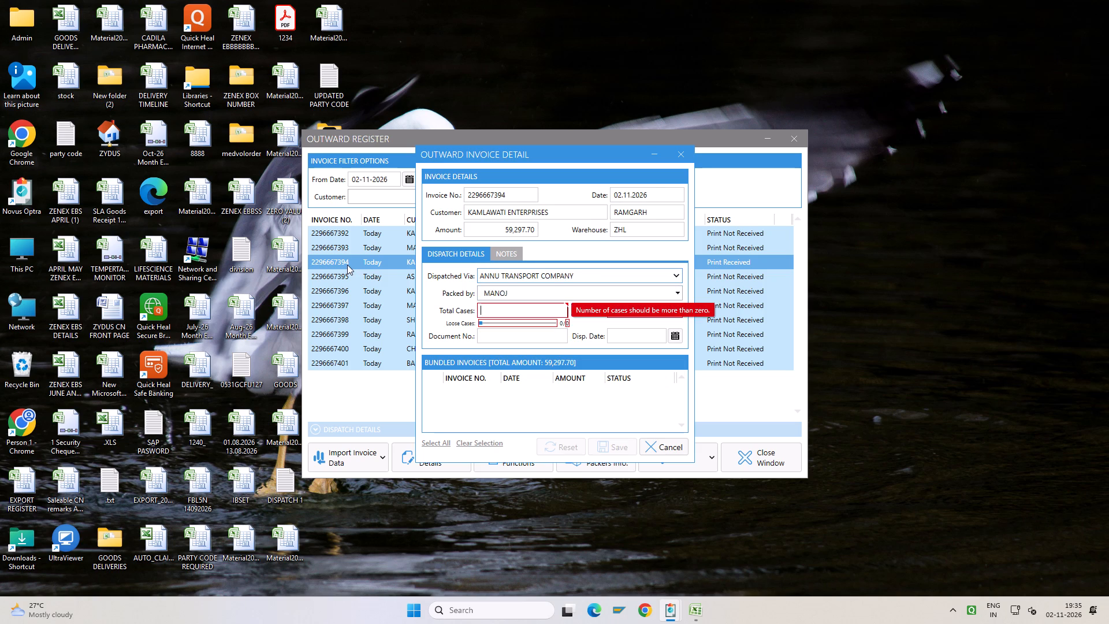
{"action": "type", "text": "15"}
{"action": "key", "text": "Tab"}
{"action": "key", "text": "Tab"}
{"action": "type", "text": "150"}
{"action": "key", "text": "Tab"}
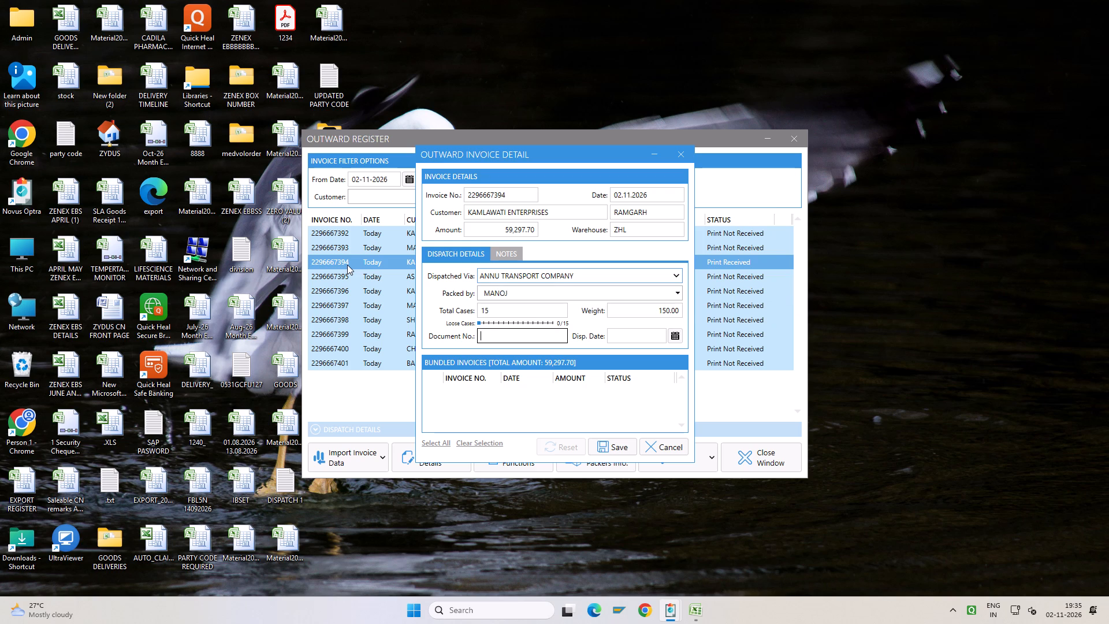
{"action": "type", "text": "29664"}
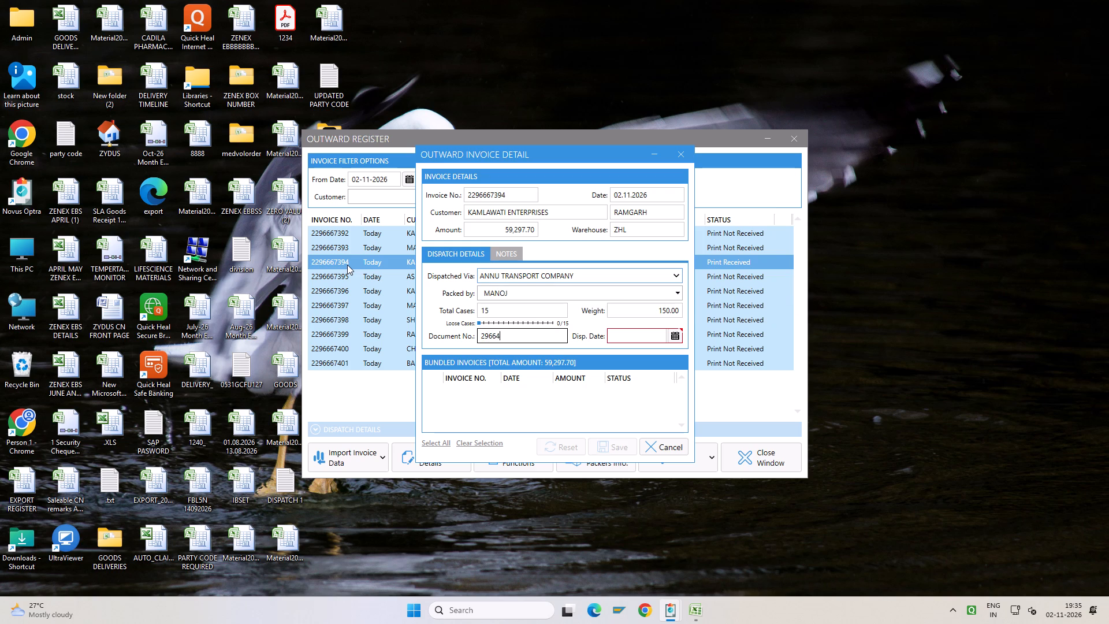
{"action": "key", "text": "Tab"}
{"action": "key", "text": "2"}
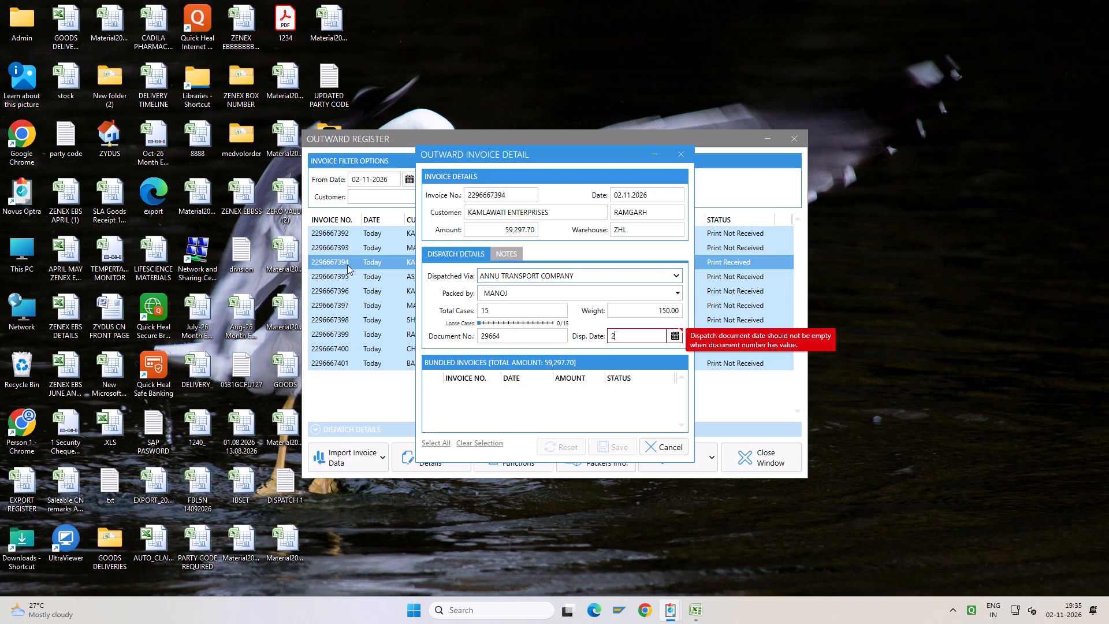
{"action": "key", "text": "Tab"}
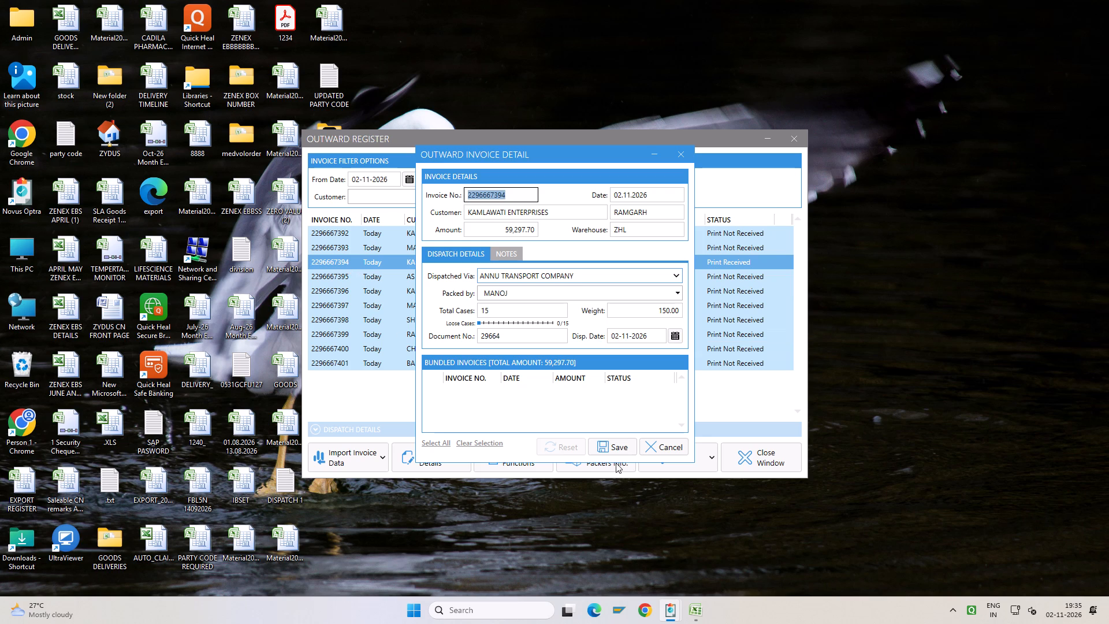
{"action": "left_click", "coordinate": [614, 447]}
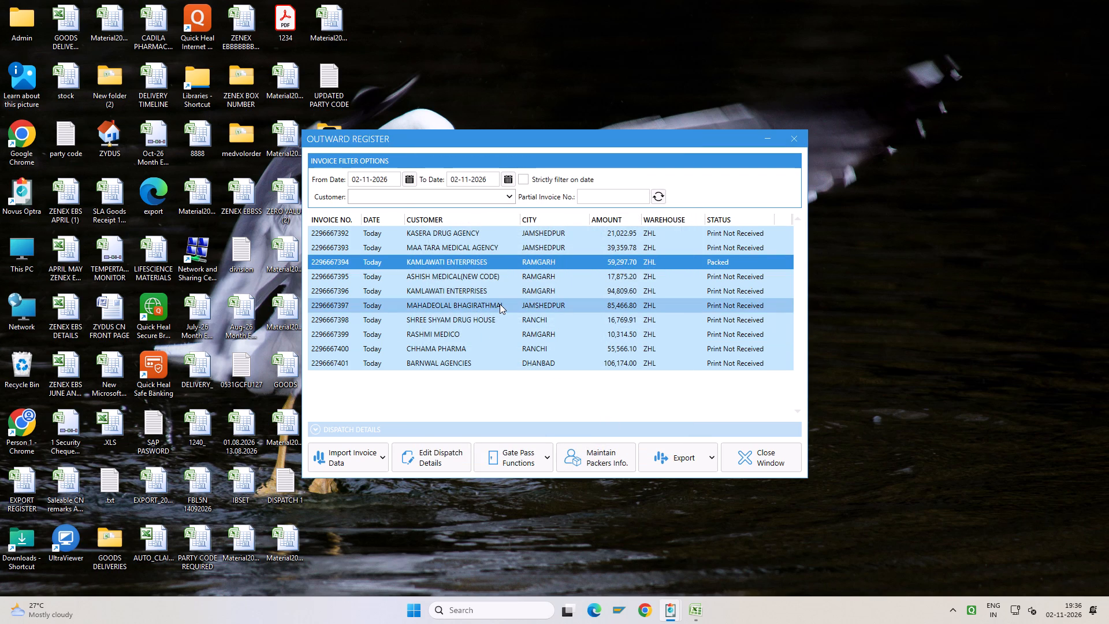
{"action": "left_click", "coordinate": [452, 295]}
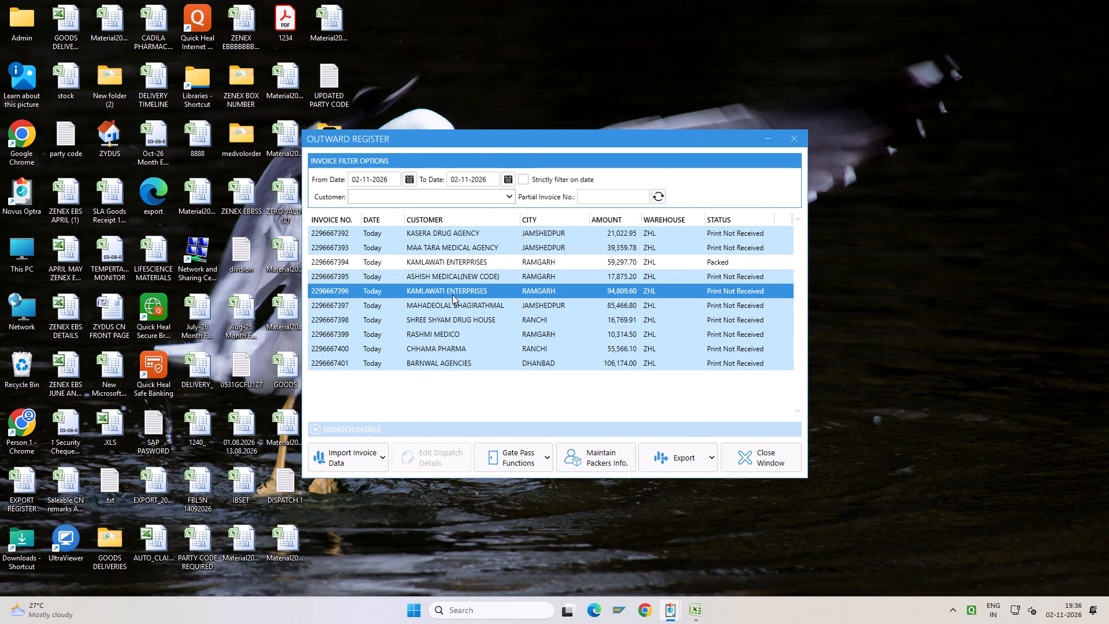
{"action": "double_click", "coordinate": [452, 295]}
{"action": "key", "text": "Return"}
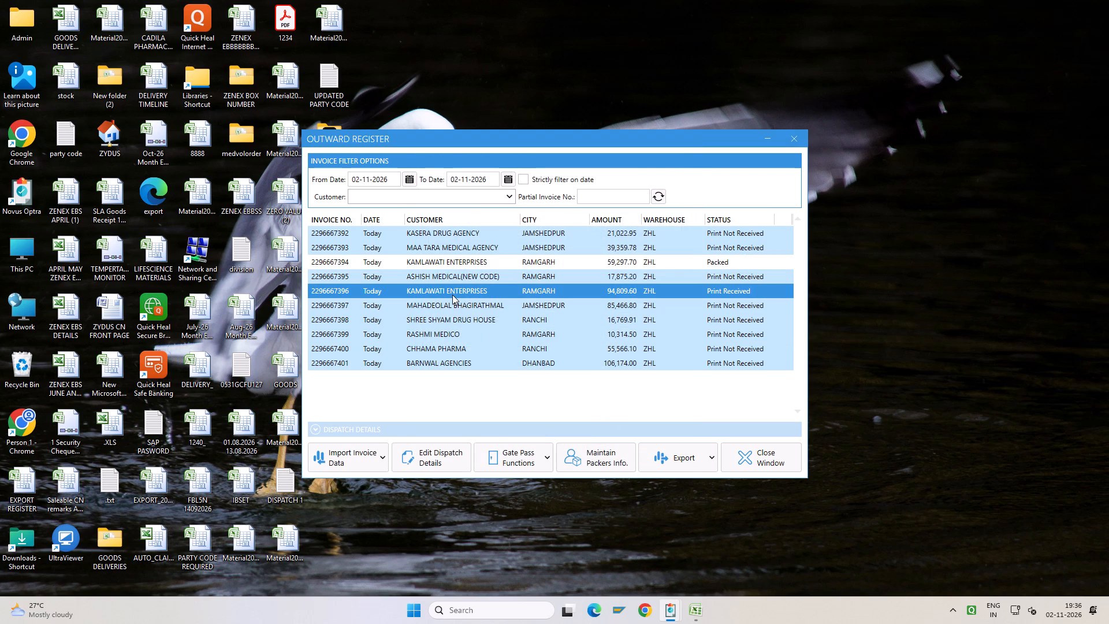
{"action": "key", "text": "Tab"}
{"action": "key", "text": "Tab"}
{"action": "key", "text": "Tab"}
{"action": "key", "text": "Tab"}
{"action": "key", "text": "Tab"}
{"action": "key", "text": "Tab"}
{"action": "key", "text": "Tab"}
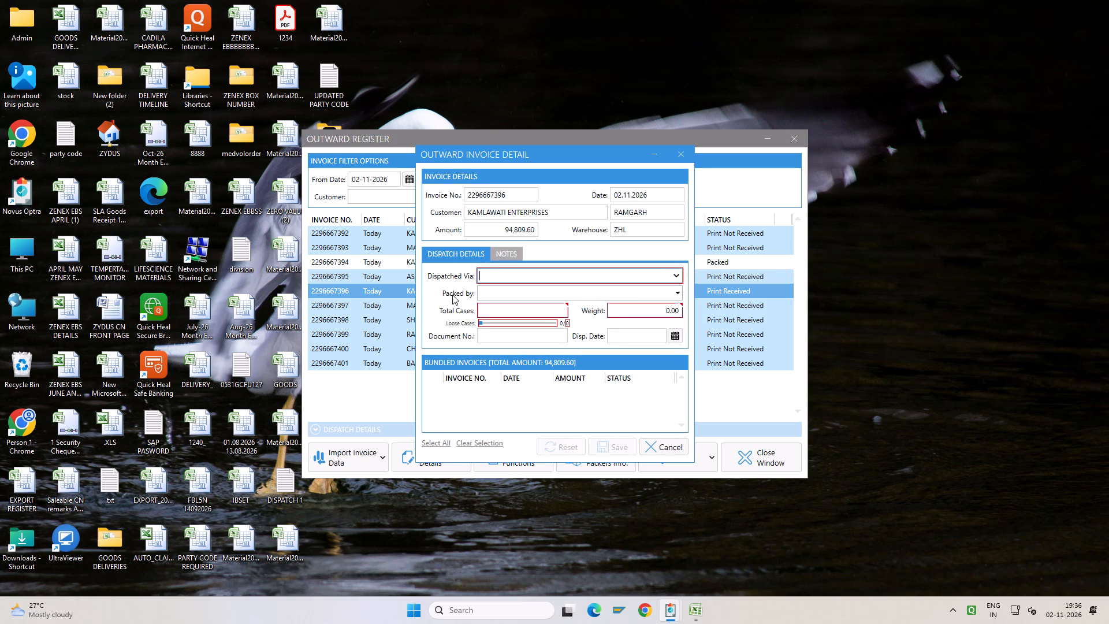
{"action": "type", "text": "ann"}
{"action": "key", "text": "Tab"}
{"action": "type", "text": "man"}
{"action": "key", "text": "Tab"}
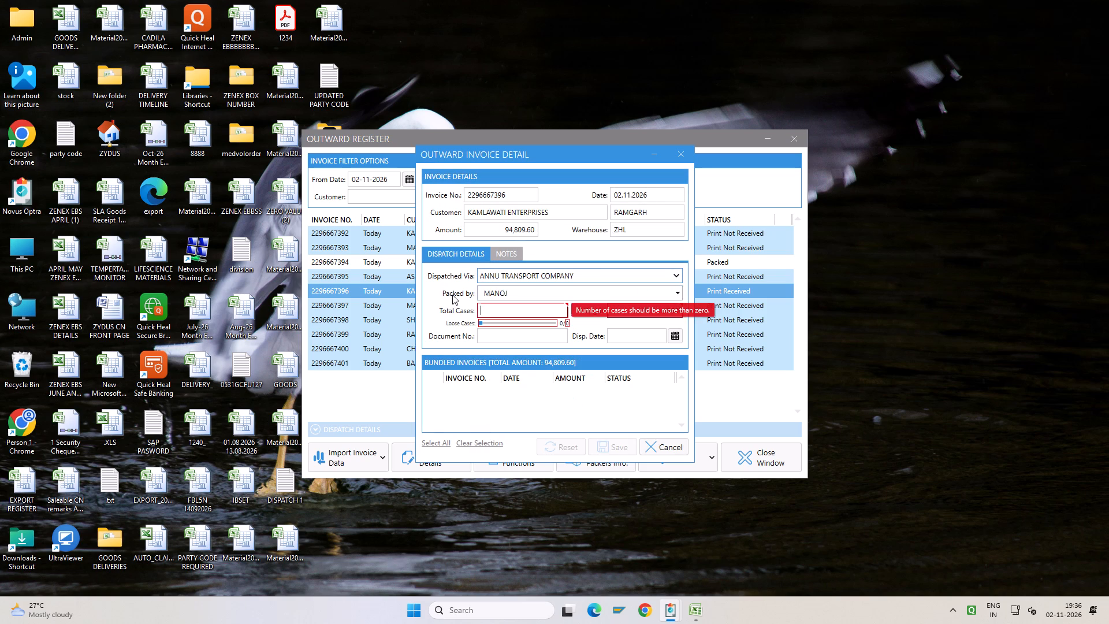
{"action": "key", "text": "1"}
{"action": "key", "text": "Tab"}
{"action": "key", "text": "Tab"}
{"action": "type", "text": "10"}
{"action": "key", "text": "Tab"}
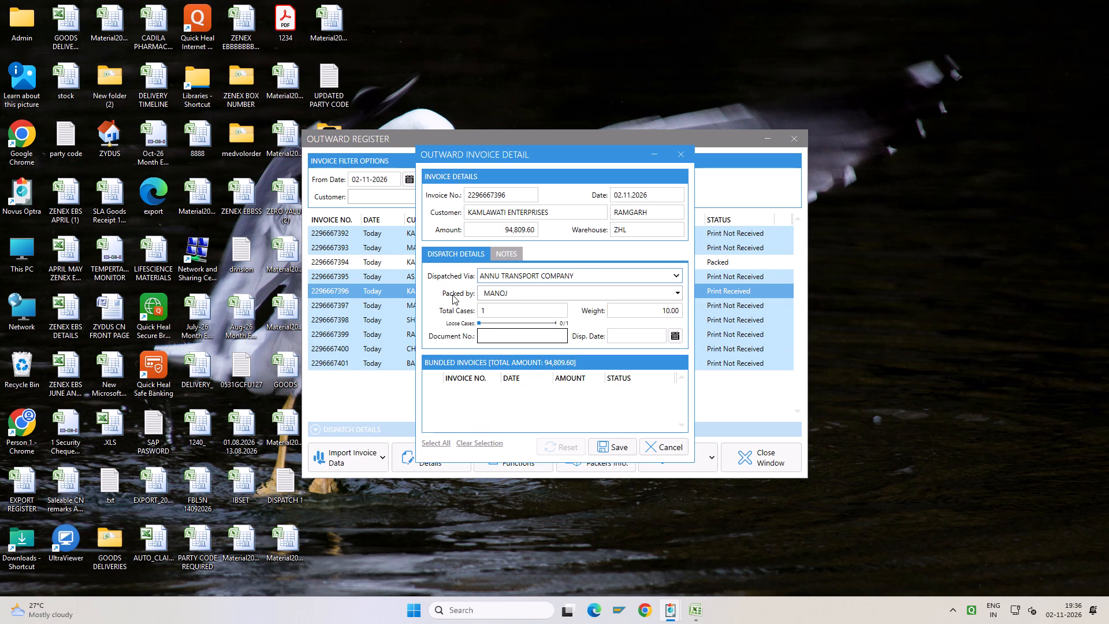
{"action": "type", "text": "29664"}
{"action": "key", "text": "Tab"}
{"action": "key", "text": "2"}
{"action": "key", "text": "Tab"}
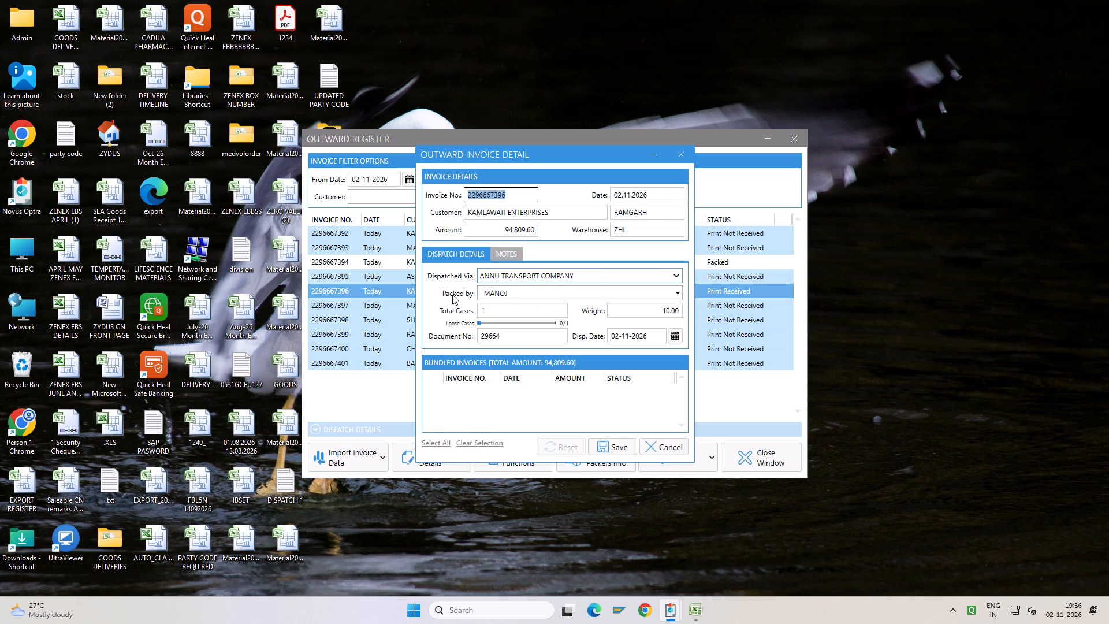
{"action": "left_click", "coordinate": [627, 449]}
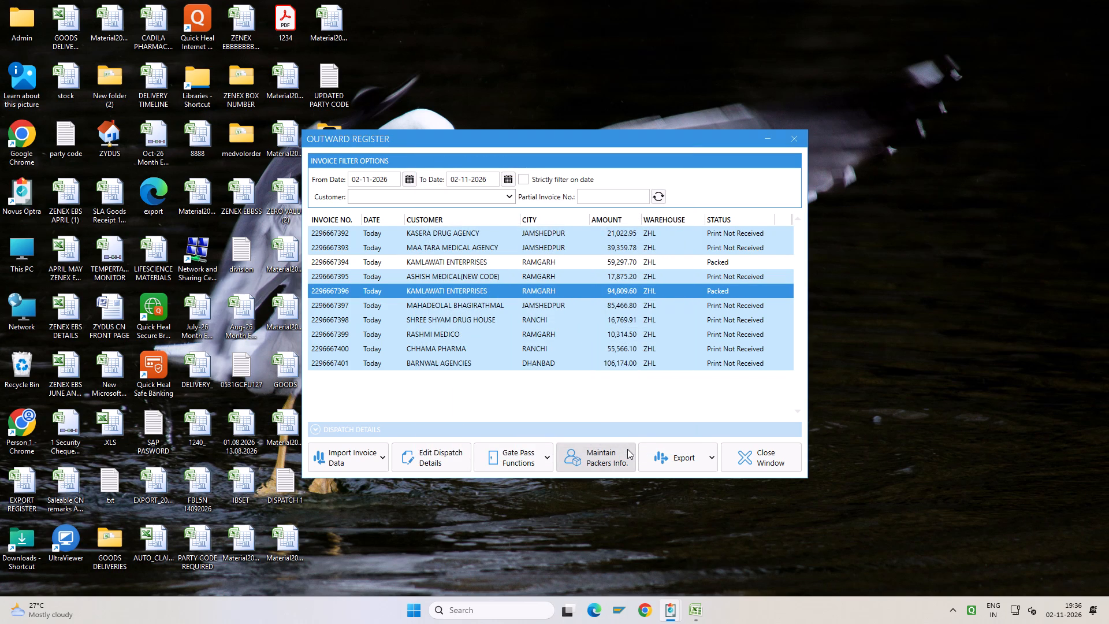
{"action": "double_click", "coordinate": [337, 276]}
{"action": "key", "text": "Return"}
{"action": "key", "text": "Return"}
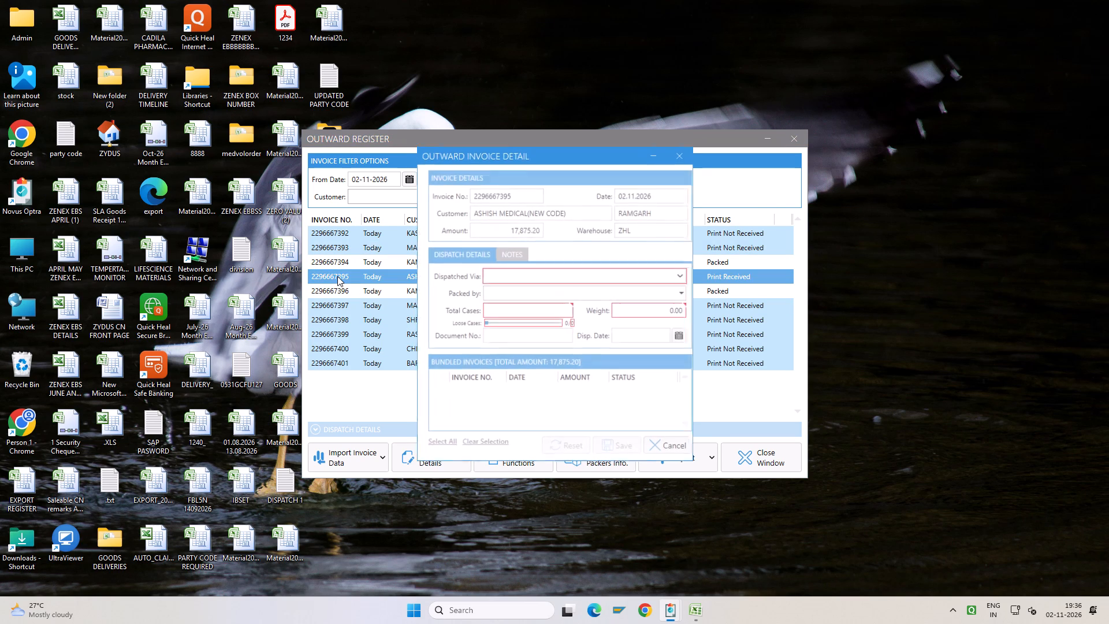
{"action": "key", "text": "Tab"}
{"action": "key", "text": "Tab"}
{"action": "key", "text": "Tab"}
{"action": "key", "text": "Tab"}
{"action": "key", "text": "Tab"}
{"action": "key", "text": "Tab"}
{"action": "key", "text": "Tab"}
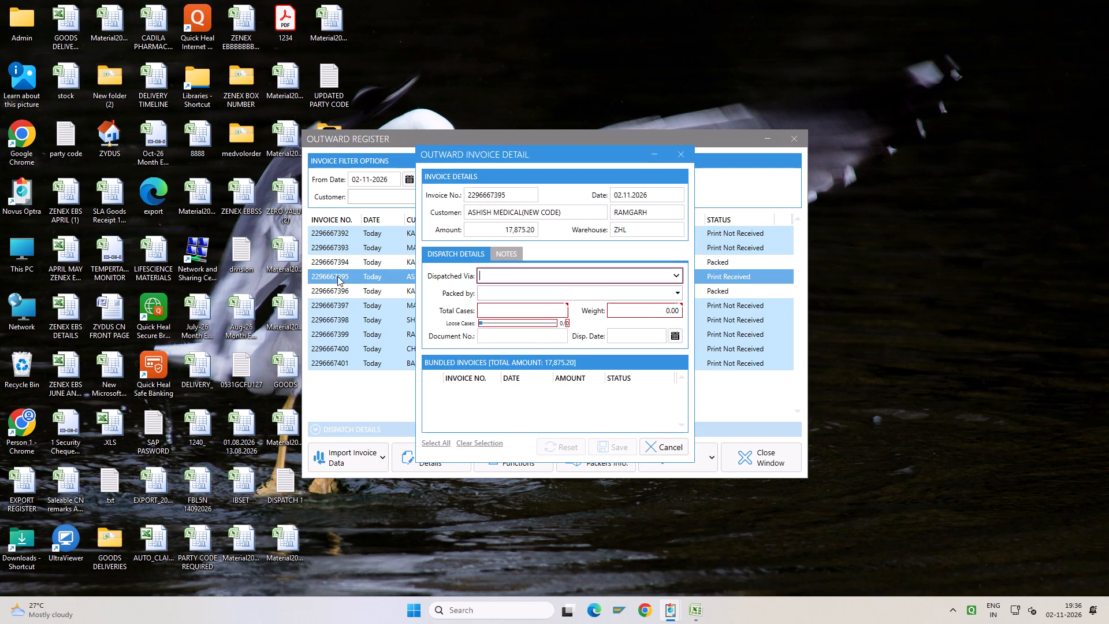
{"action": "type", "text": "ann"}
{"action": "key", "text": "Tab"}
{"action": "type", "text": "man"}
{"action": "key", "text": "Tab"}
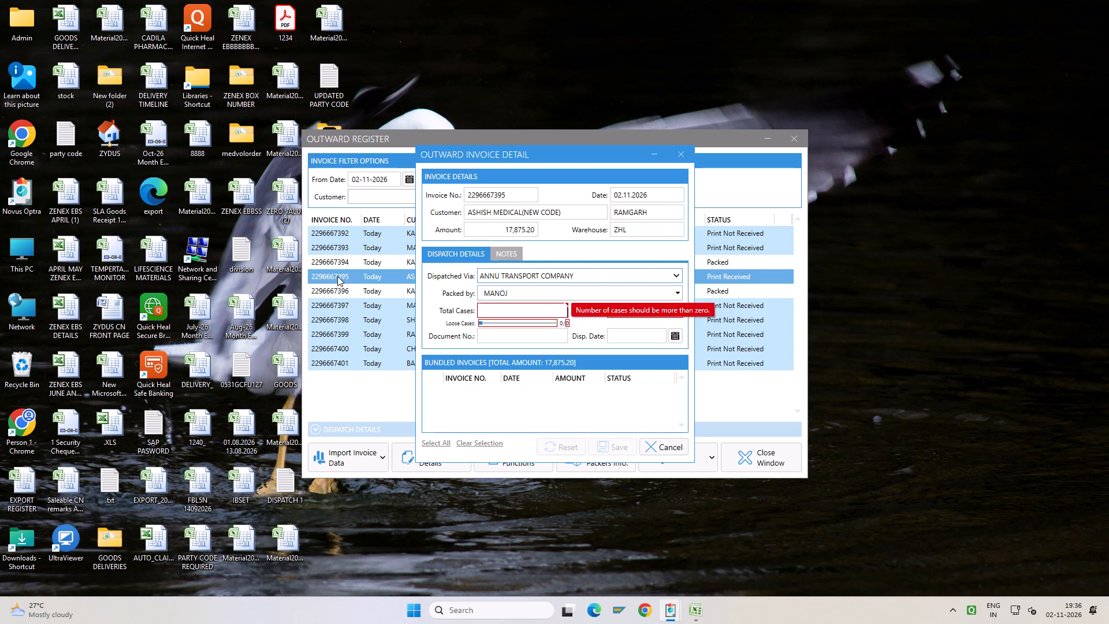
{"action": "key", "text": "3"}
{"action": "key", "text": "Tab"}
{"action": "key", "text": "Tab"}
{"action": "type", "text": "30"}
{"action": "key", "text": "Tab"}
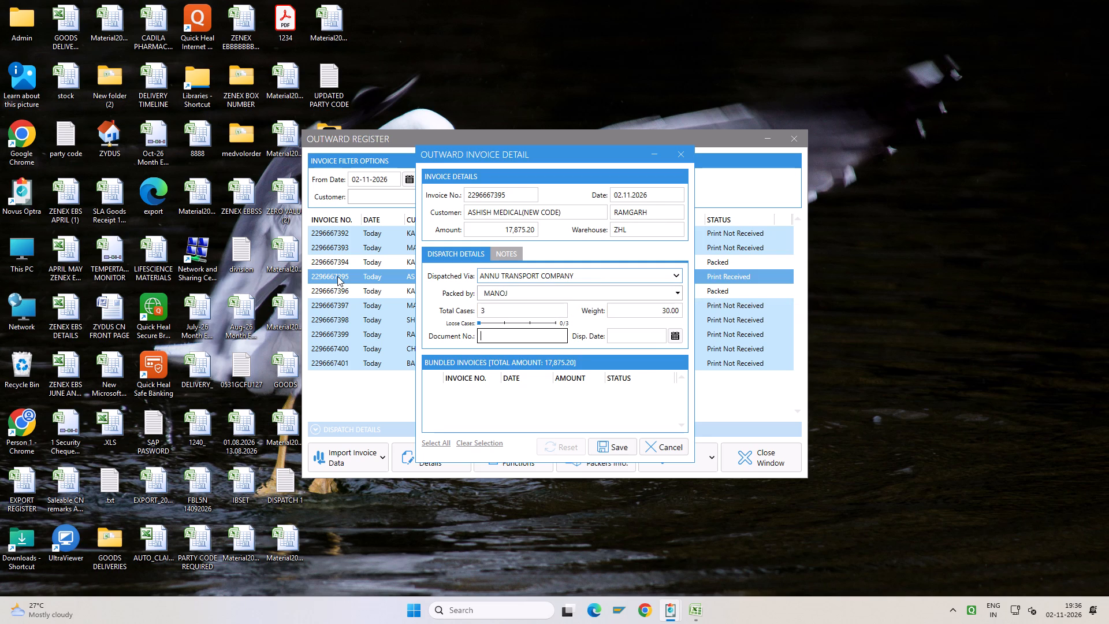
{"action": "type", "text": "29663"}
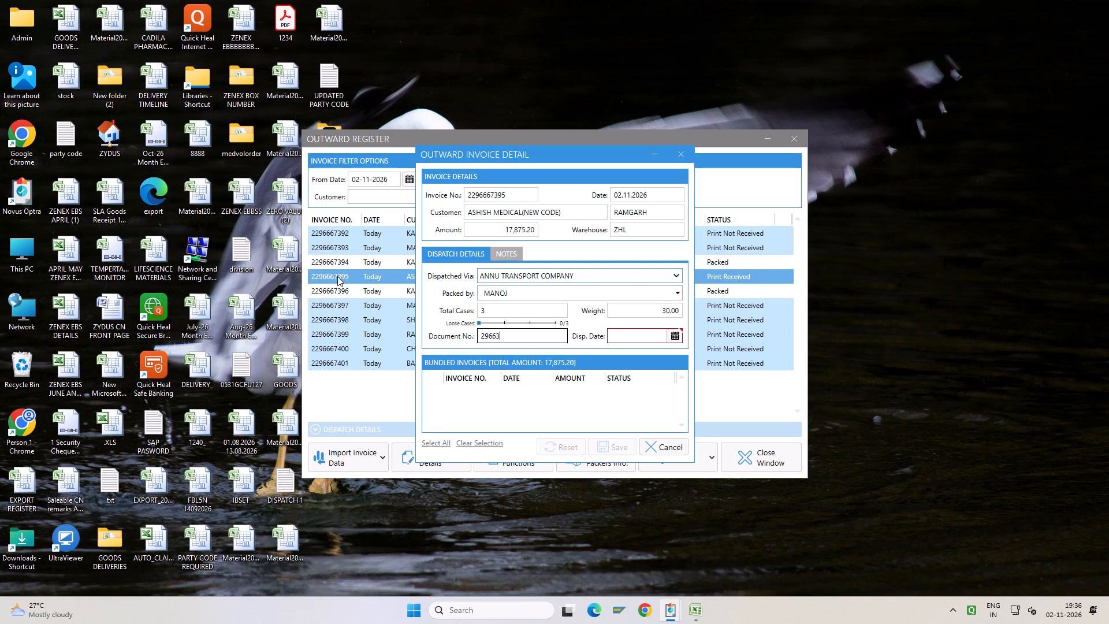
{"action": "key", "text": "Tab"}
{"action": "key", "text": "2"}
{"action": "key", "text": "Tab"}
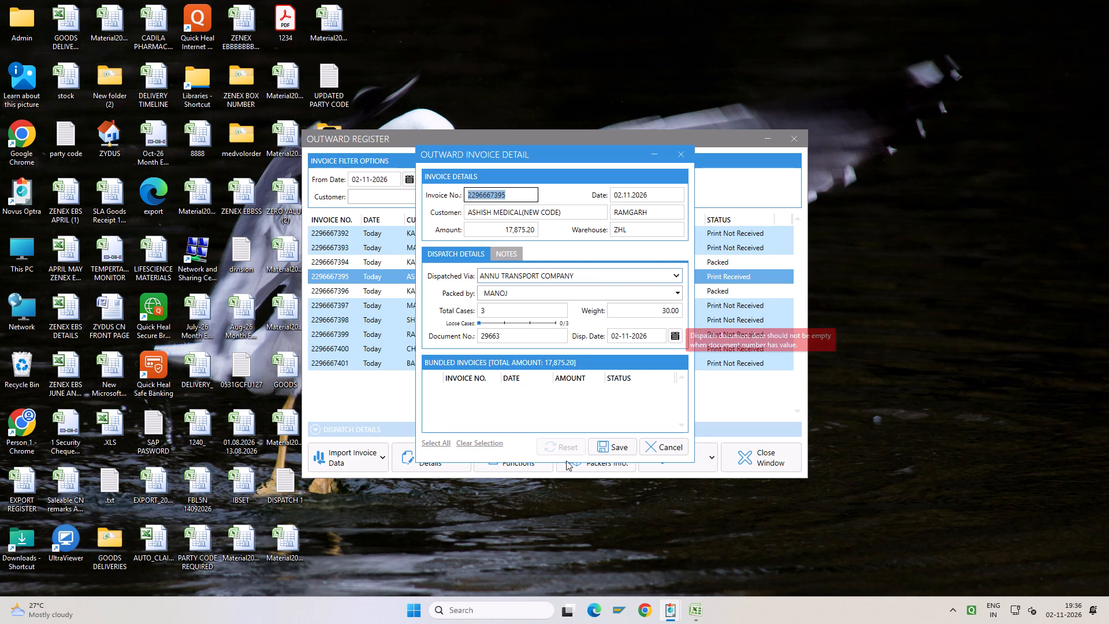
{"action": "left_click", "coordinate": [601, 441]}
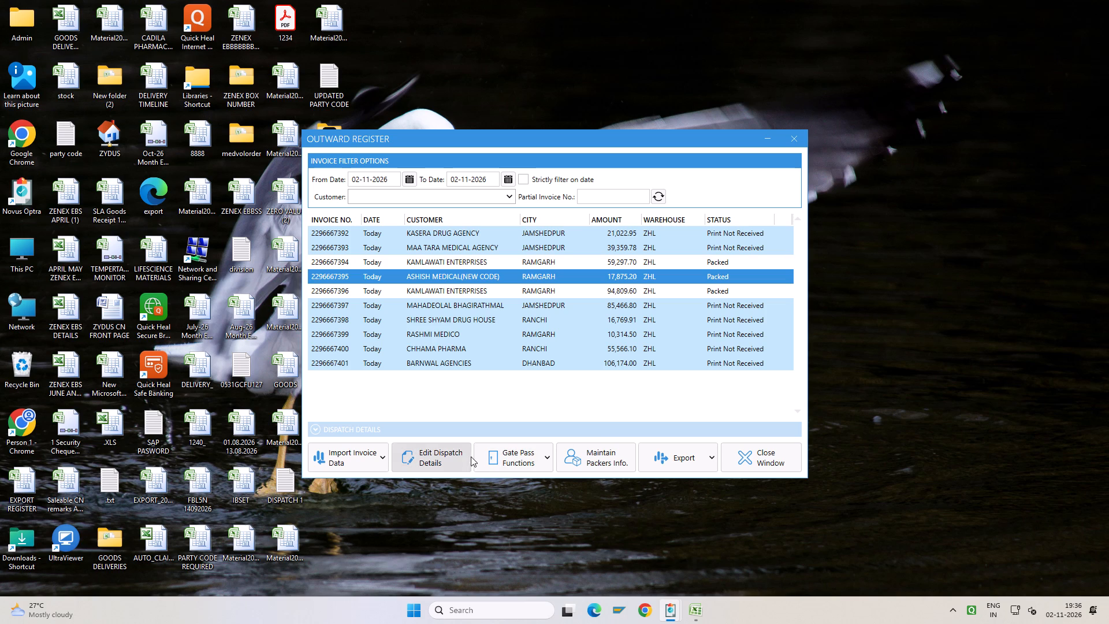
Select all the packed ANNU TRANSPORT COMPANY invoices and queue them for a gate pass.
{"action": "left_click", "coordinate": [524, 456]}
{"action": "left_click", "coordinate": [526, 480]}
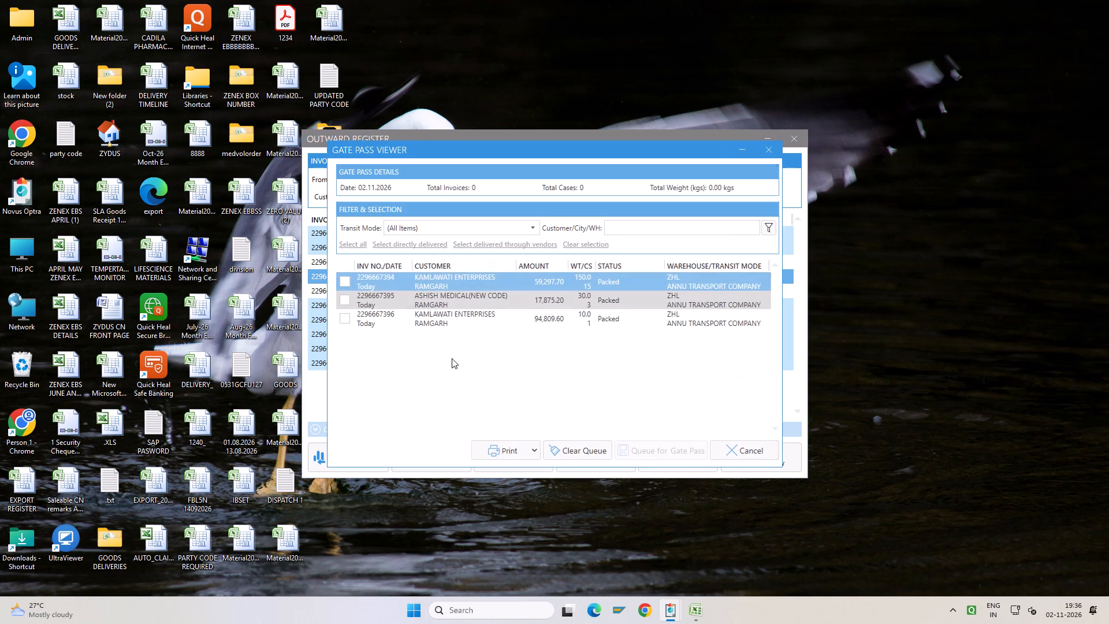
{"action": "left_click", "coordinate": [355, 249]}
{"action": "left_click", "coordinate": [354, 242]}
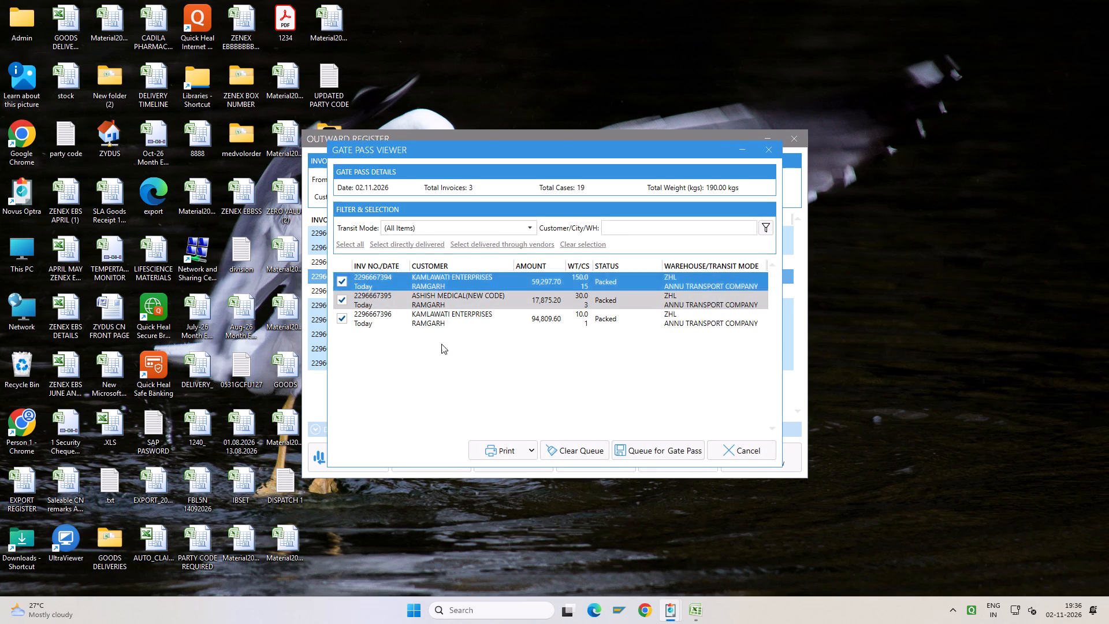
{"action": "left_click", "coordinate": [650, 453]}
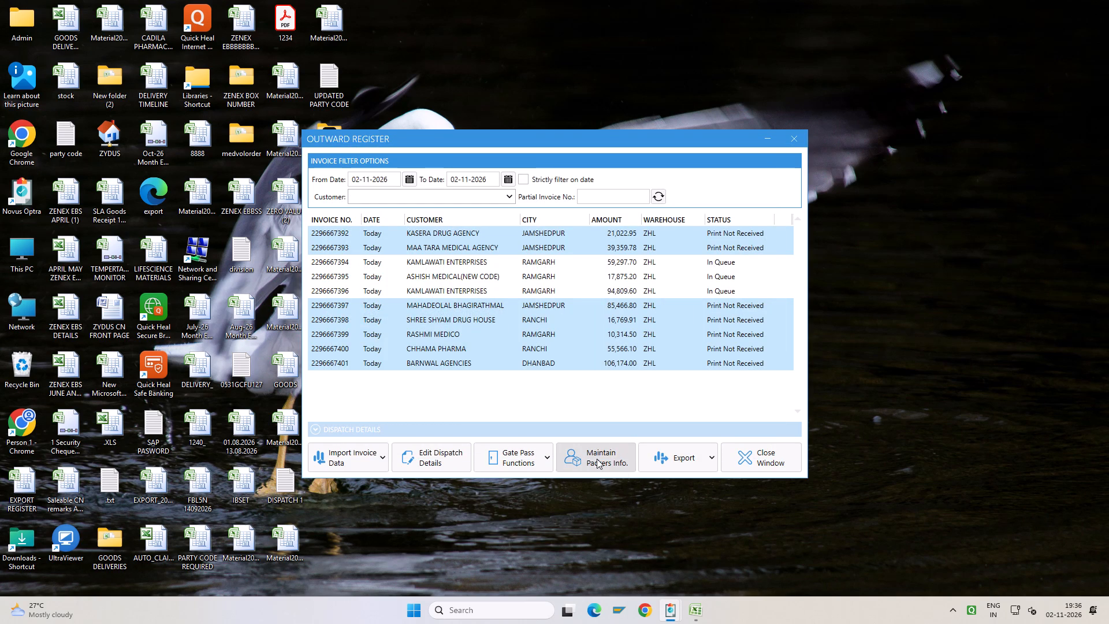
{"action": "left_click_drag", "start_coordinate": [597, 459], "coordinate": [574, 413]}
{"action": "left_click", "coordinate": [520, 459]}
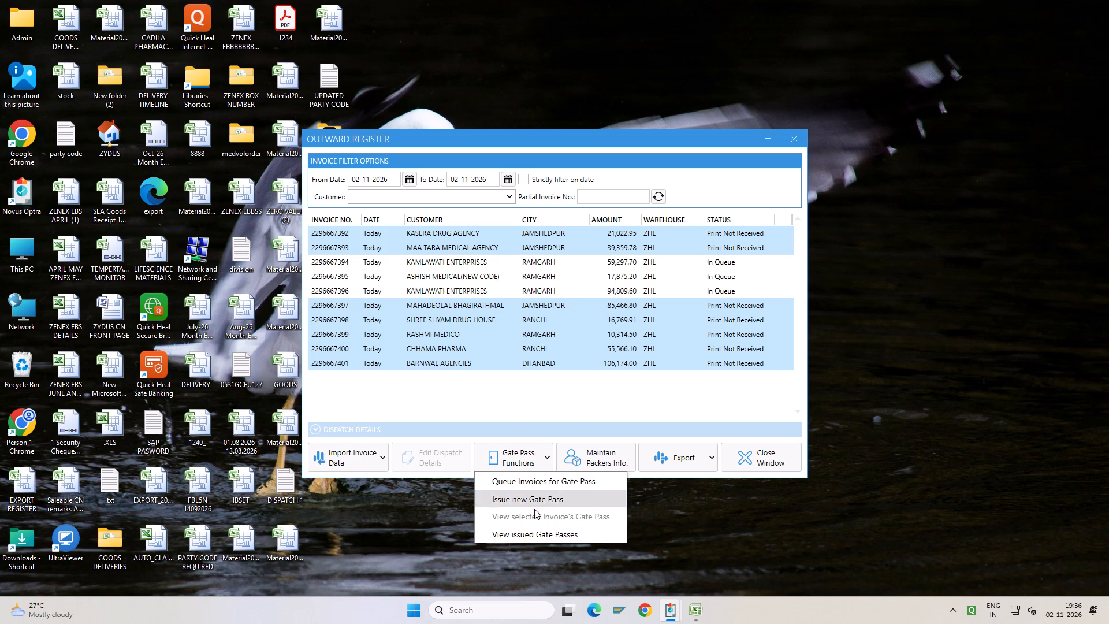
{"action": "left_click", "coordinate": [534, 499]}
{"action": "left_click", "coordinate": [657, 454]}
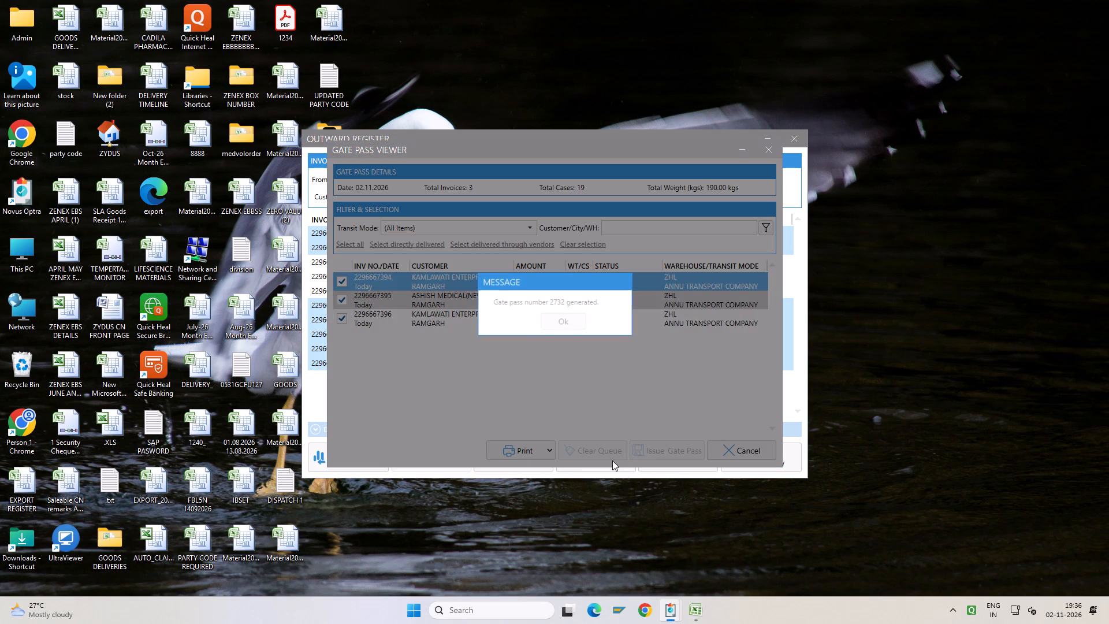
{"action": "left_click", "coordinate": [558, 322]}
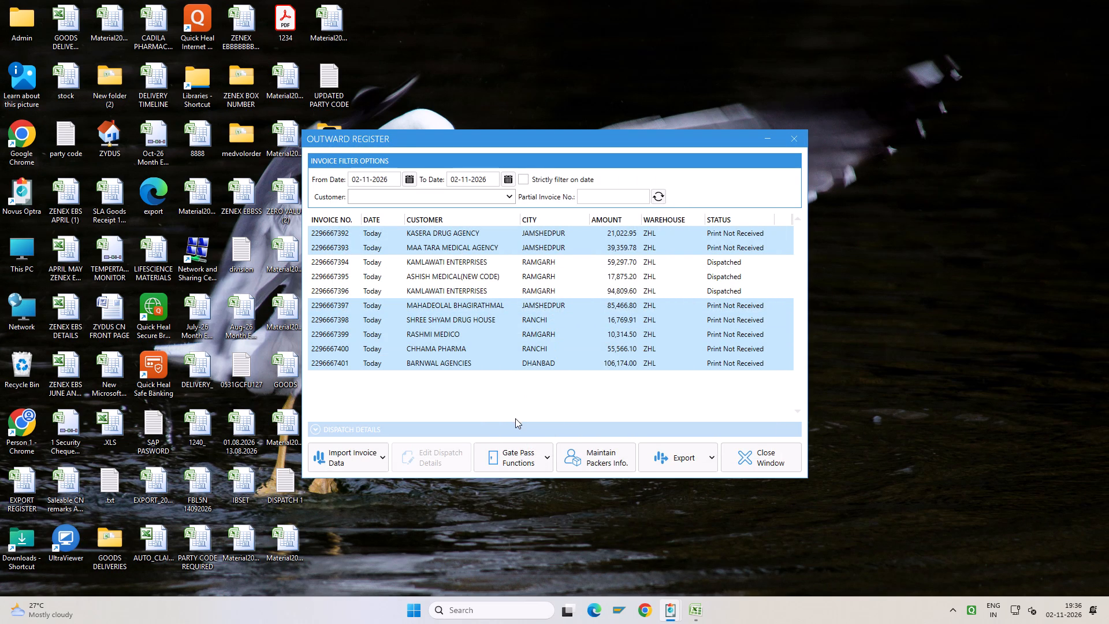
{"action": "left_click", "coordinate": [515, 418]}
{"action": "left_click", "coordinate": [463, 291]}
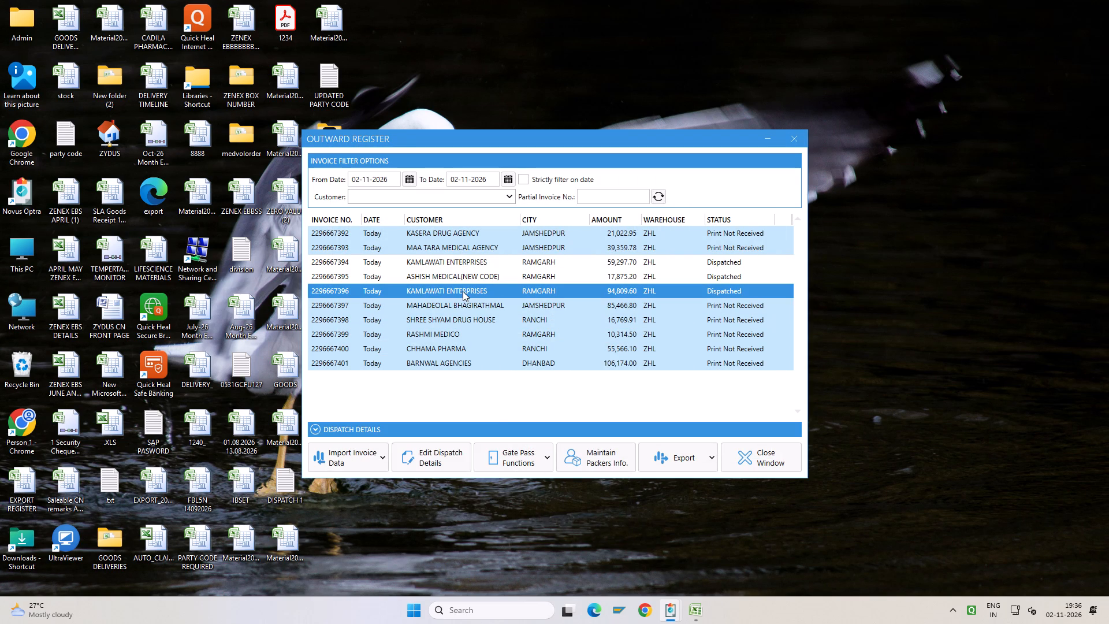
{"action": "left_click", "coordinate": [527, 460]}
{"action": "left_click", "coordinate": [527, 519]}
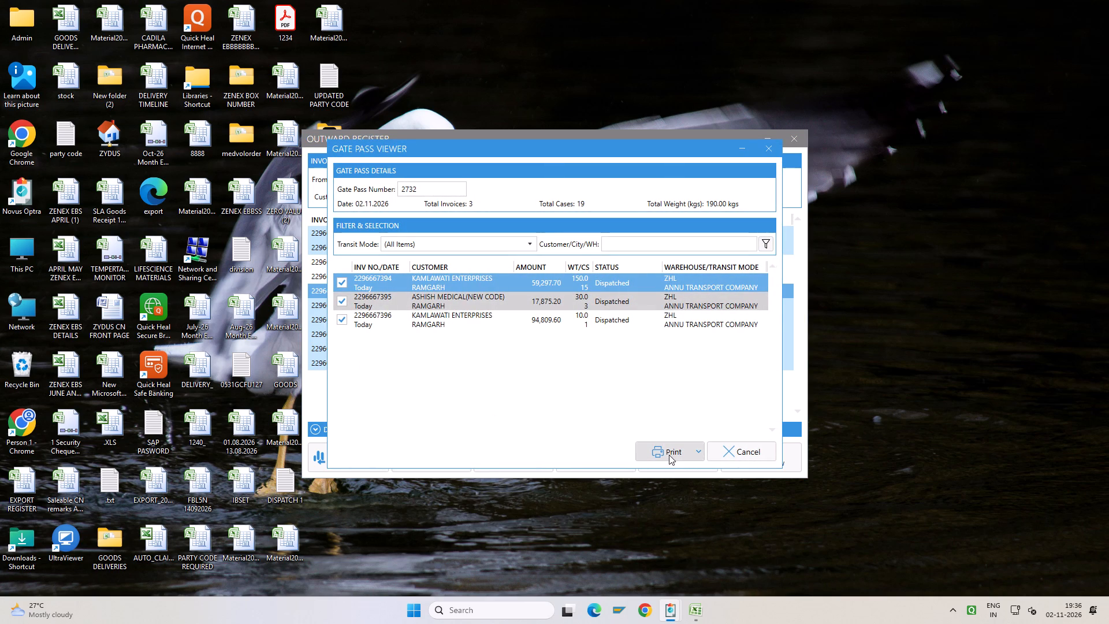
{"action": "left_click", "coordinate": [528, 242]}
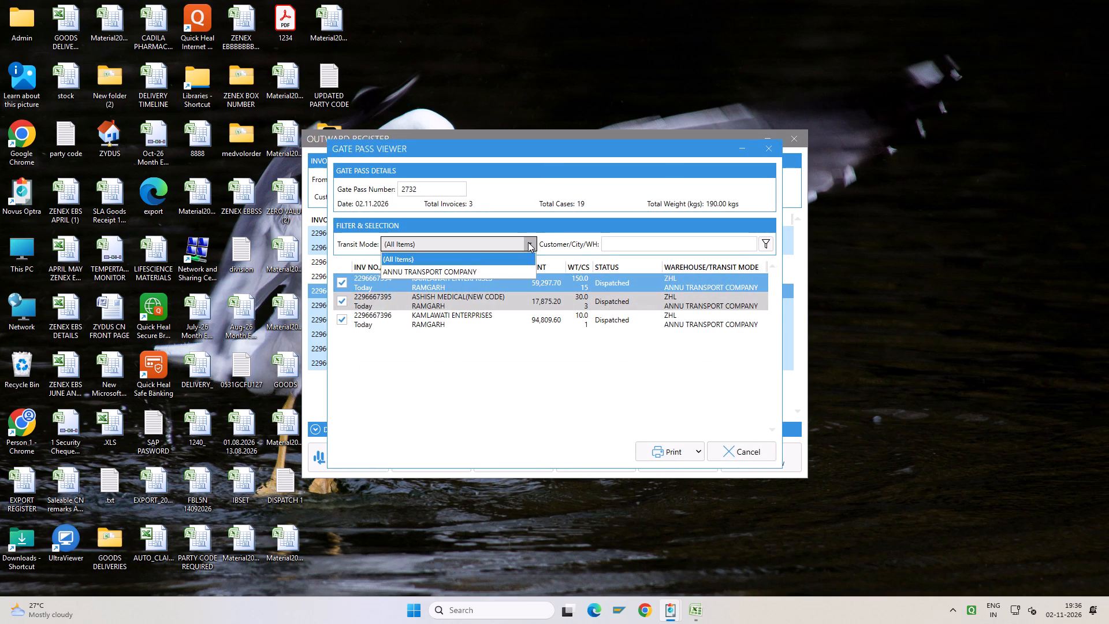
{"action": "left_click", "coordinate": [442, 270]}
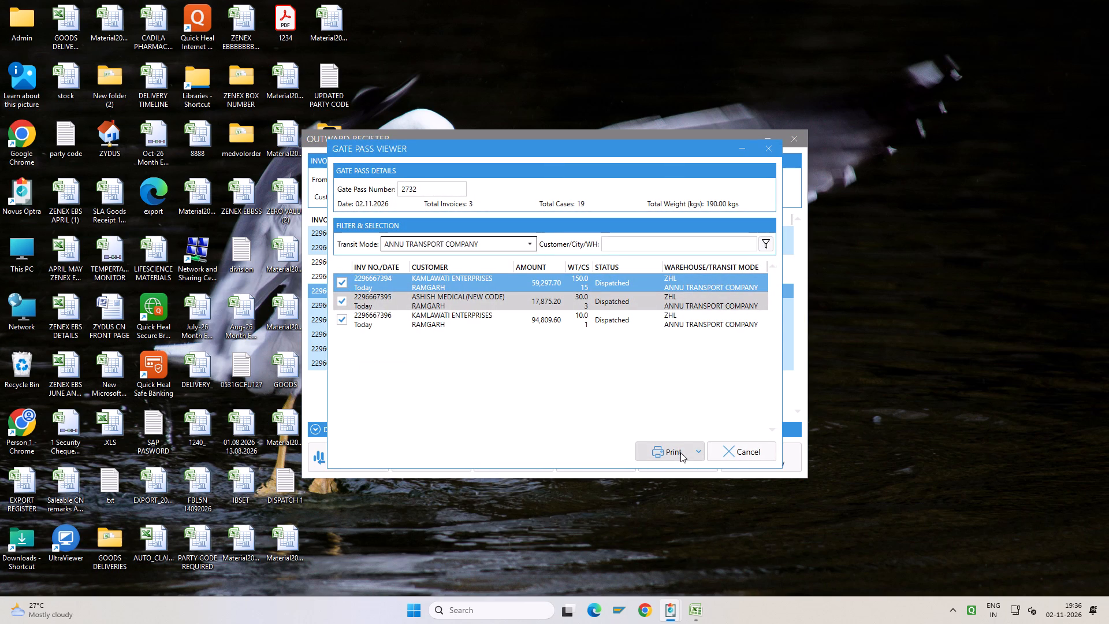
Print the gate pass in the regular format on the Canon LBP6230/6240 printer and close the gate pass viewer.
{"action": "left_click", "coordinate": [680, 452]}
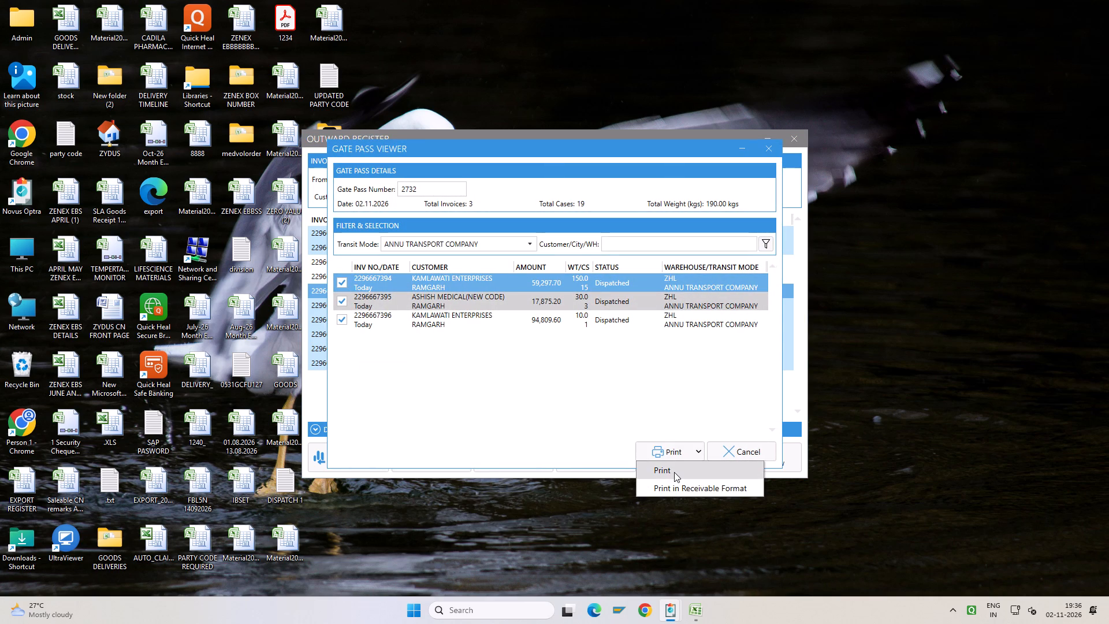
{"action": "left_click", "coordinate": [674, 472]}
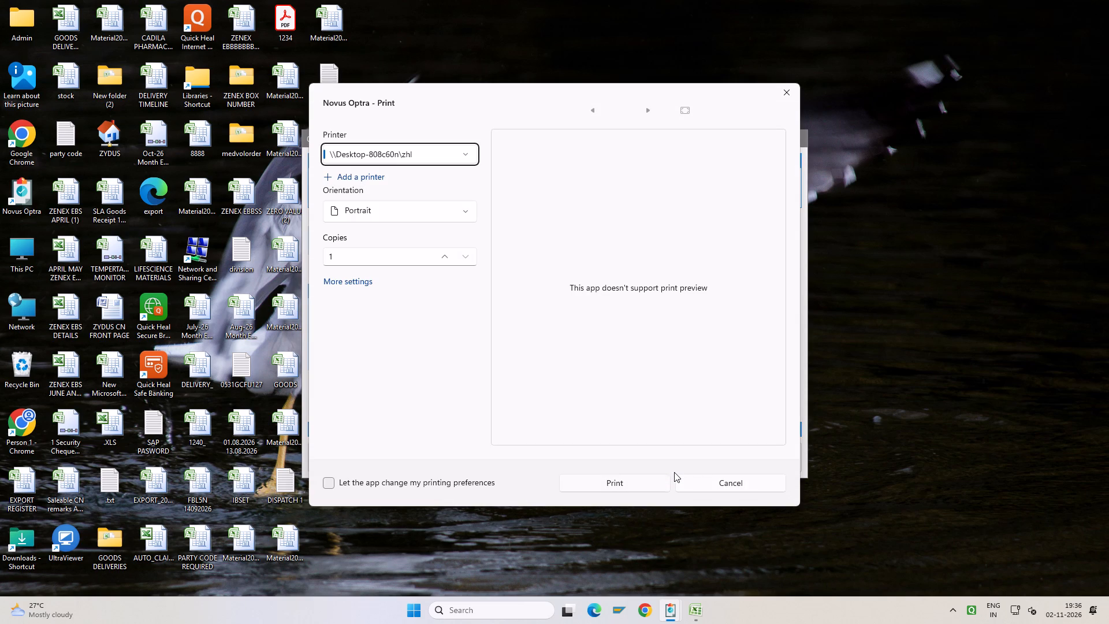
{"action": "left_click", "coordinate": [470, 157]}
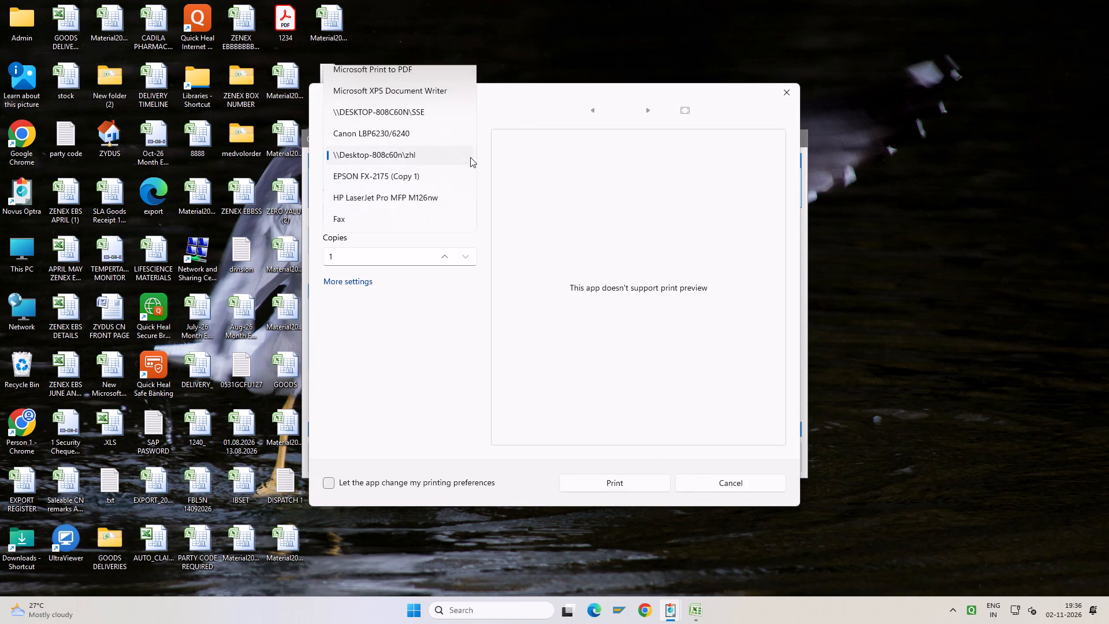
{"action": "left_click", "coordinate": [398, 132]}
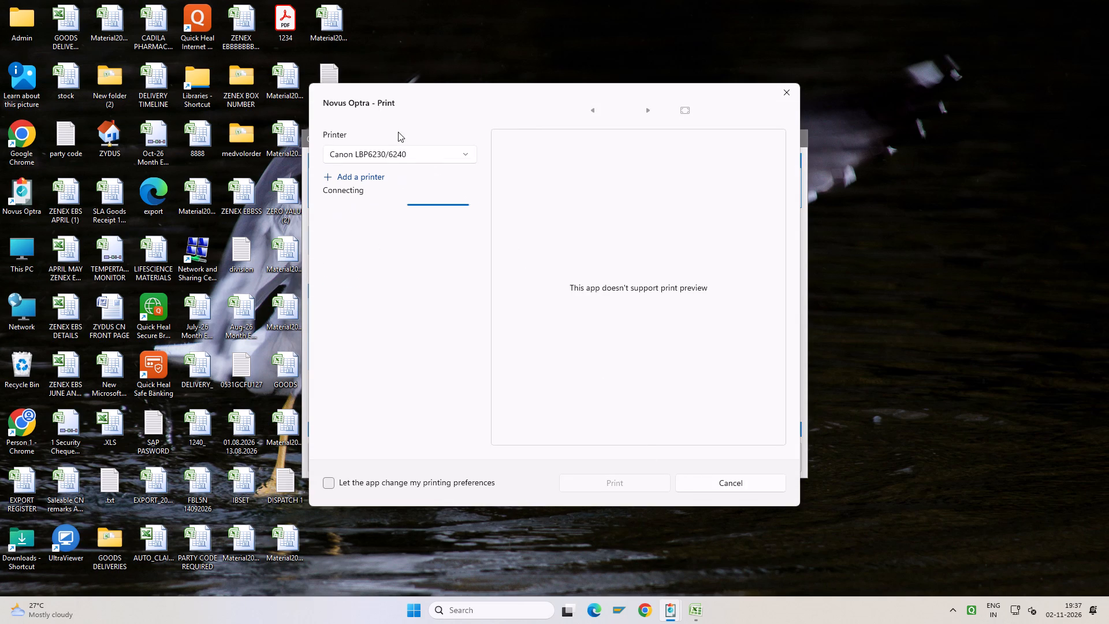
{"action": "left_click", "coordinate": [649, 480]}
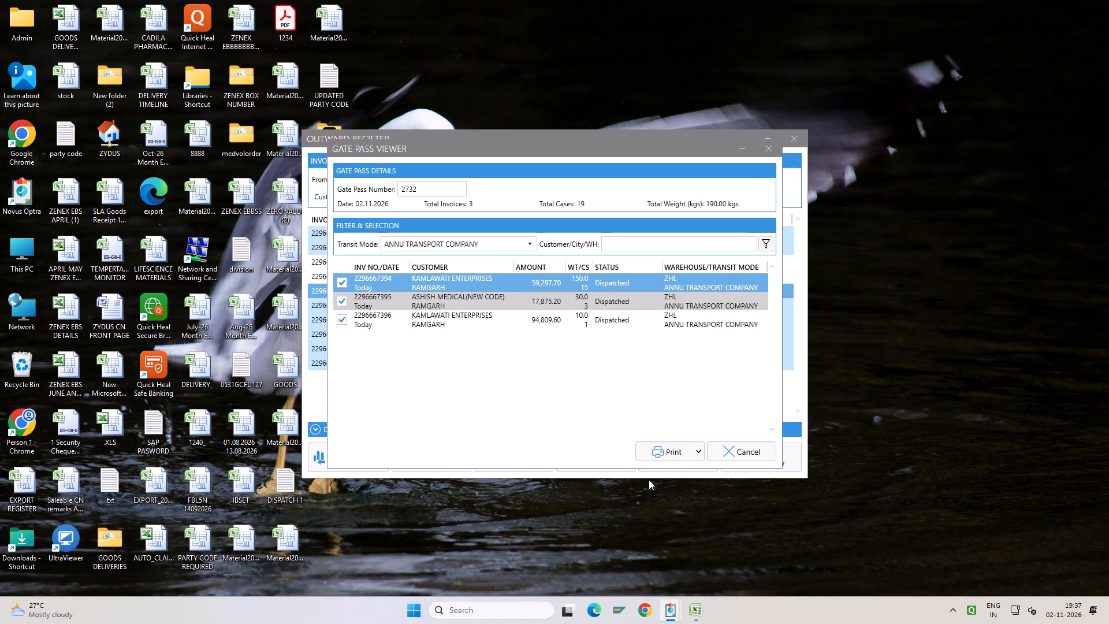
{"action": "left_click", "coordinate": [730, 445]}
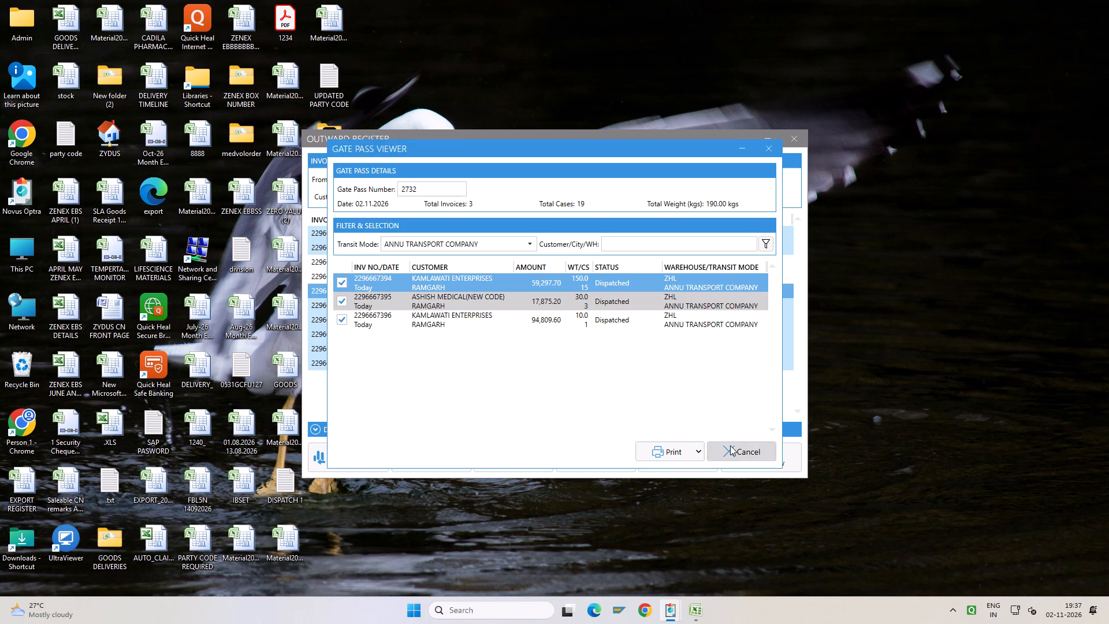
Close the Outward Register and exit Novus Optra.
{"action": "left_click", "coordinate": [753, 452]}
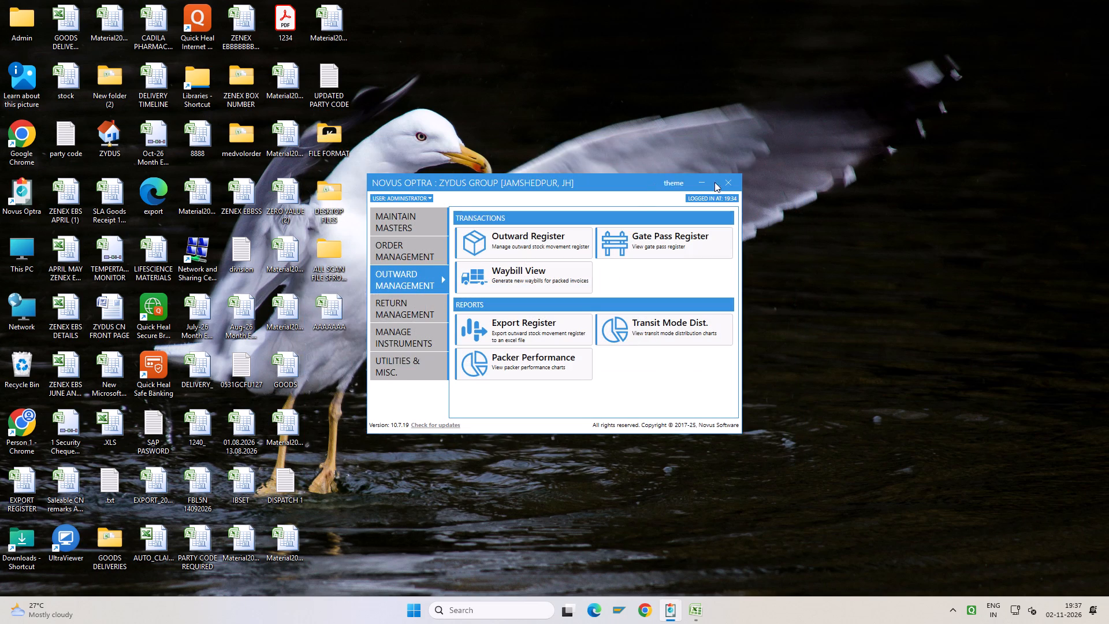
{"action": "left_click", "coordinate": [734, 183]}
Bring up the Windows shutdown dialog from the desktop.
{"action": "double_click", "coordinate": [675, 253]}
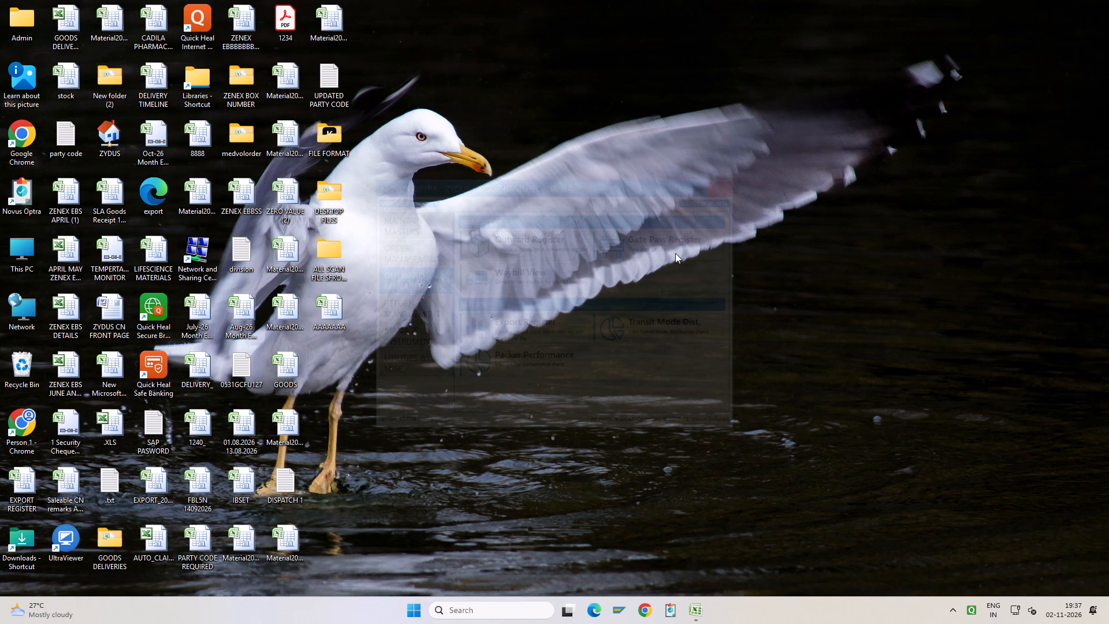
{"action": "key", "text": "alt+F4"}
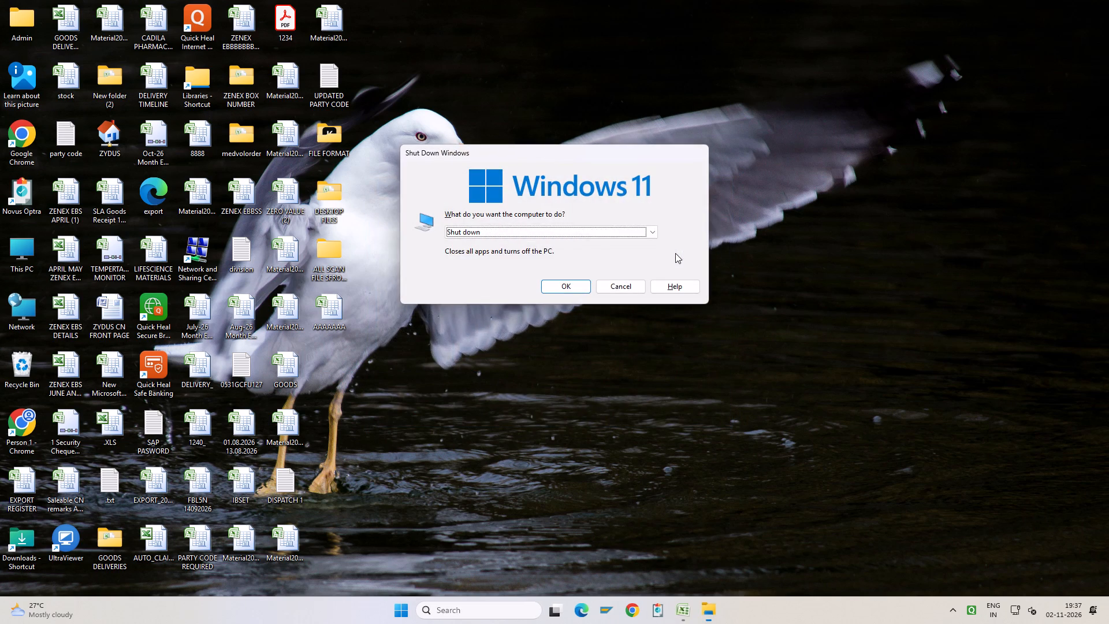